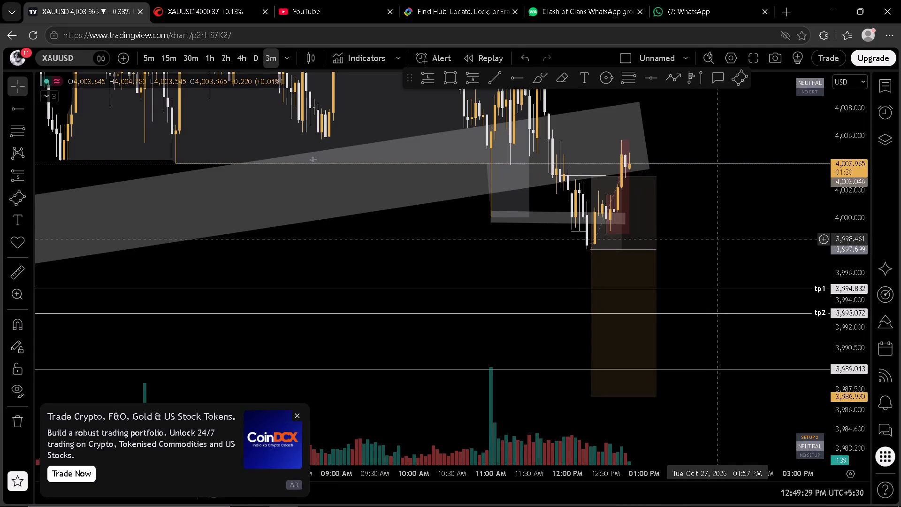
# Examine the latest price action on the 3-minute XAUUSD chart and on the 3-minute US100 chart.
pyautogui.scroll(-2, 765, 240)
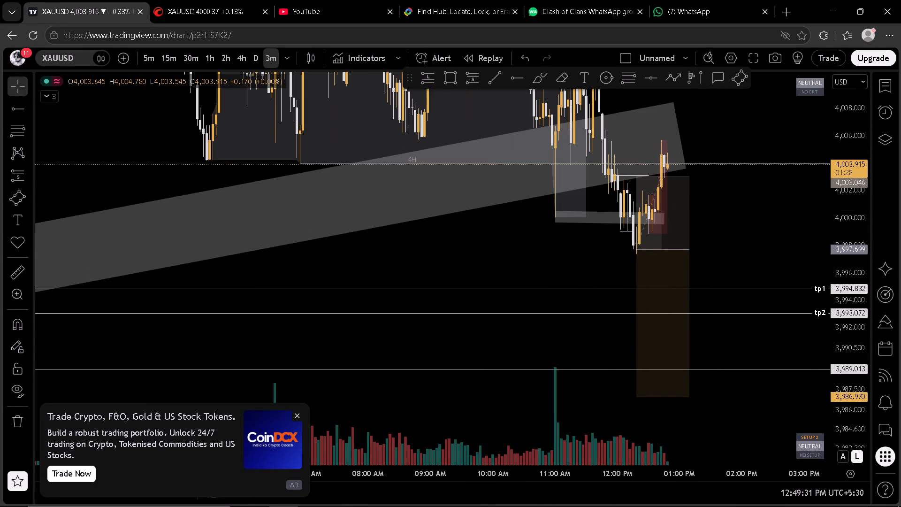
pyautogui.scroll(-1, 862, 172)
pyautogui.moveTo(787, 230); pyautogui.dragTo(746, 247)
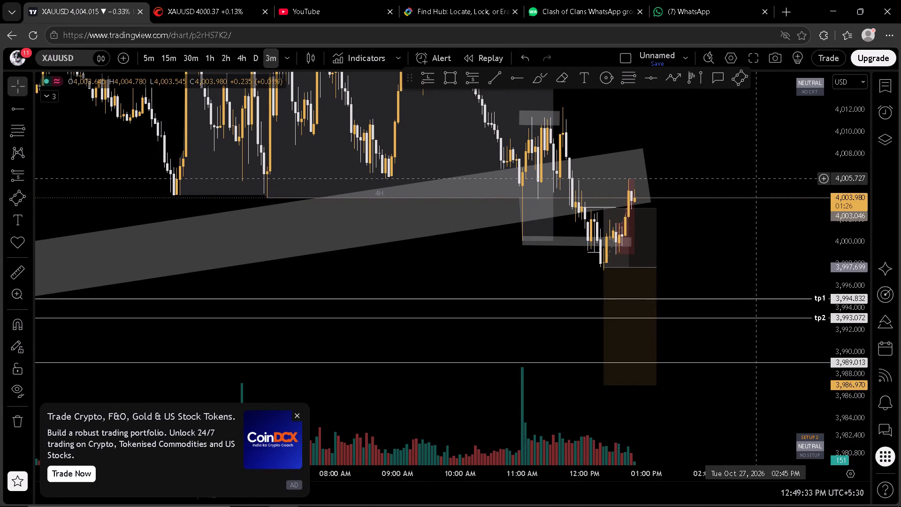
pyautogui.click(756, 180)
pyautogui.click(755, 183)
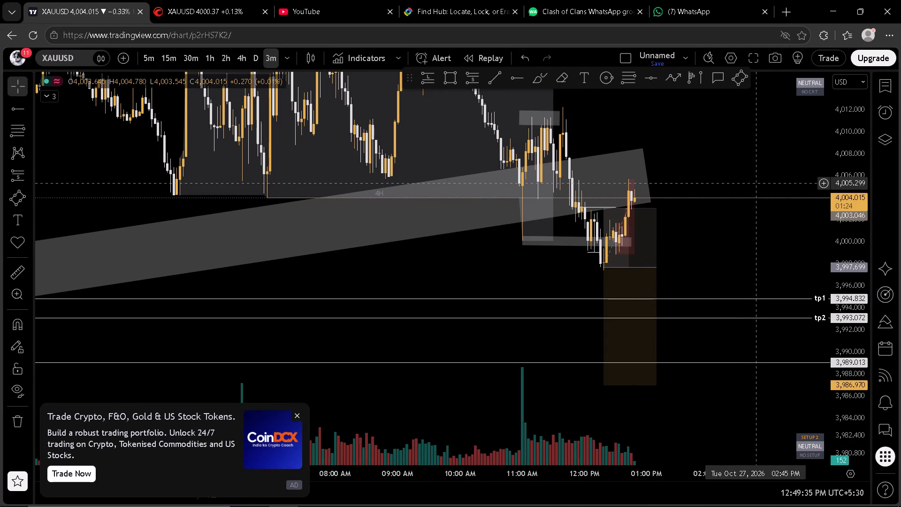
pyautogui.press('space')
pyautogui.moveTo(728, 257); pyautogui.dragTo(727, 207)
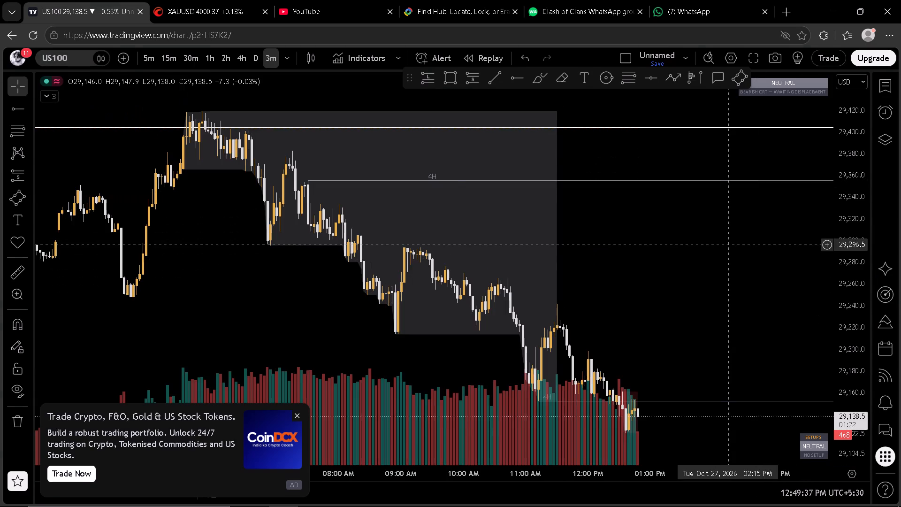
pyautogui.moveTo(727, 207); pyautogui.dragTo(725, 155)
pyautogui.moveTo(728, 217); pyautogui.dragTo(738, 135)
pyautogui.scroll(3, 732, 226)
pyautogui.scroll(3, 859, 273)
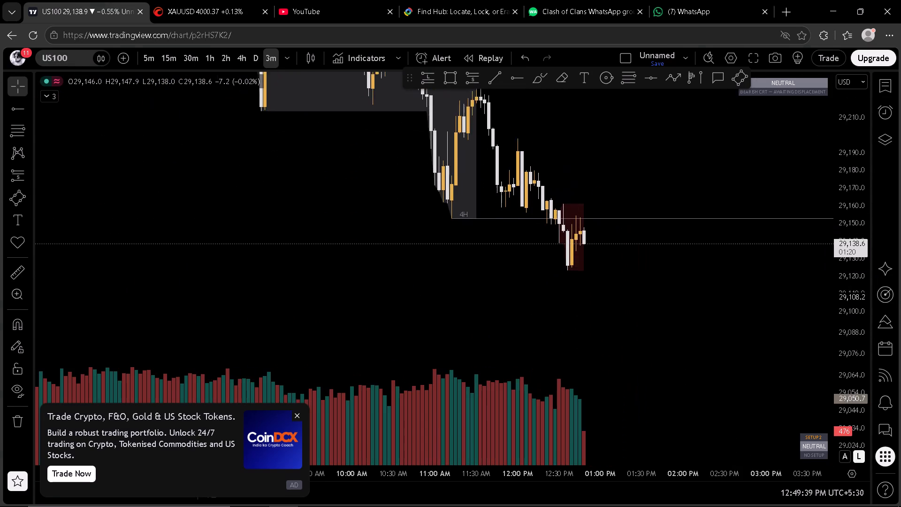
pyautogui.moveTo(747, 269); pyautogui.dragTo(744, 247)
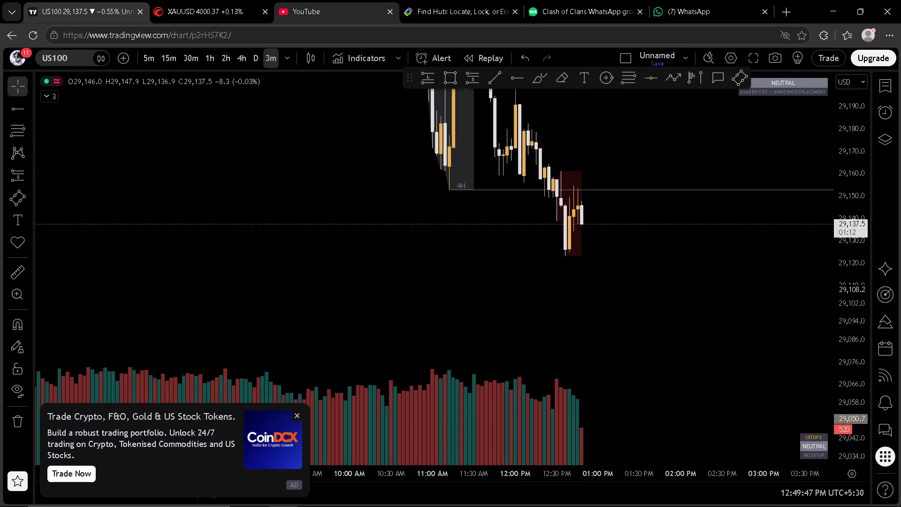
# Switch to the cTrader platform at ct.spotware.com and open Nasdaq100 from the Popular markets watchlist.
pyautogui.click(214, 0)
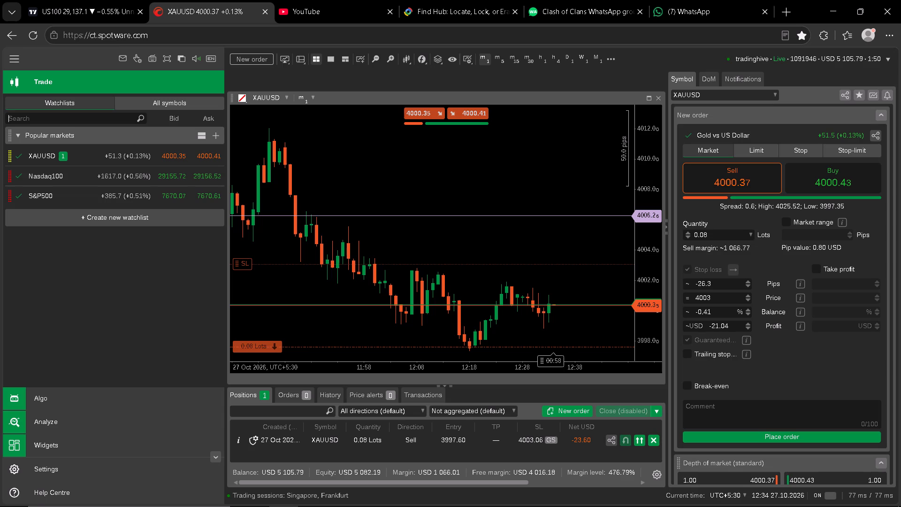
pyautogui.click(267, 94)
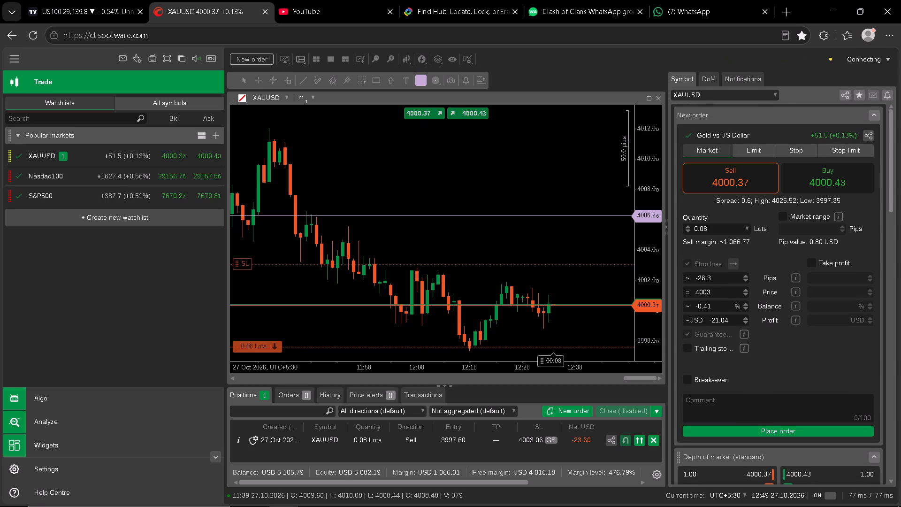
pyautogui.click(285, 96)
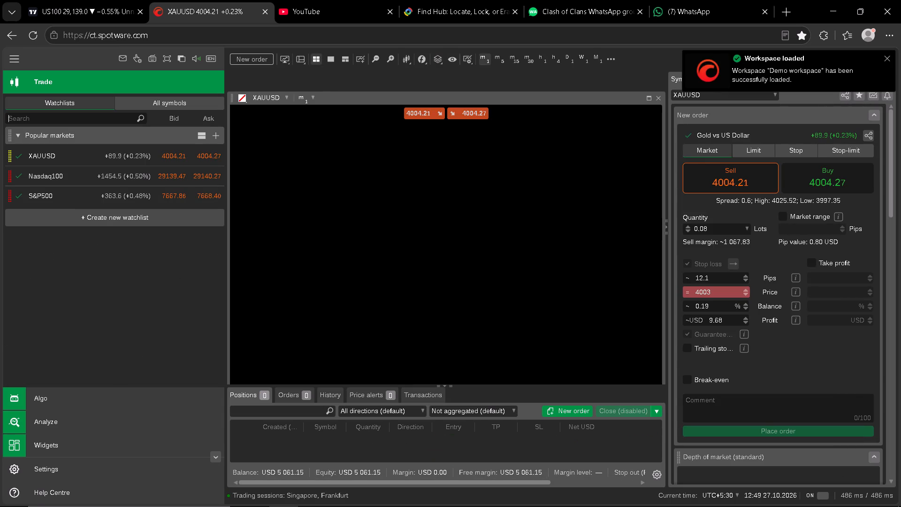
pyautogui.click(46, 177)
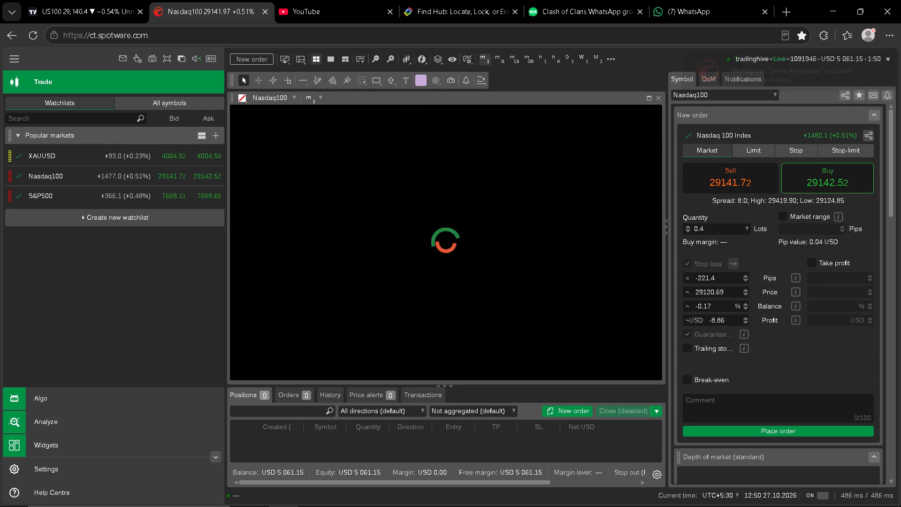
# Set the Nasdaq100 market order to the sell side with a stop-loss price of 29161.
pyautogui.click(727, 293)
pyautogui.press('BackSpace')
pyautogui.press('BackSpace')
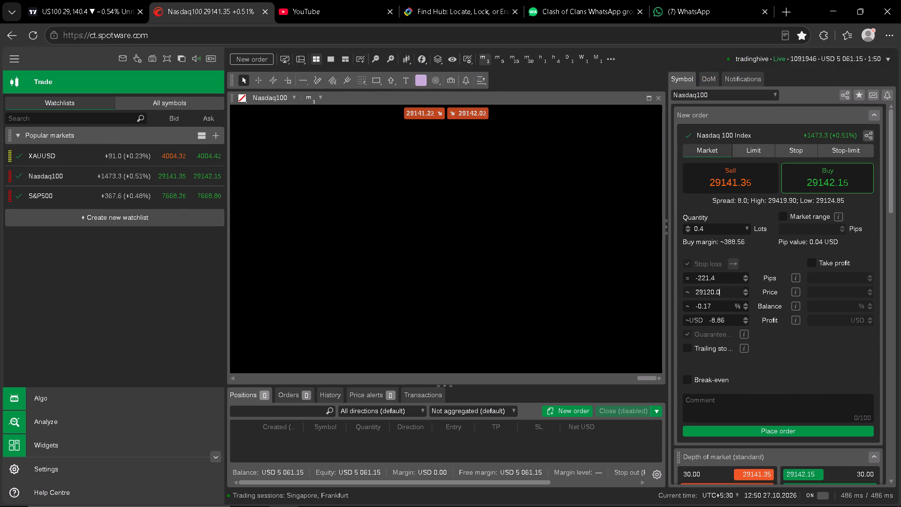
pyautogui.press('BackSpace')
pyautogui.press('BackSpace')
pyautogui.click(736, 176)
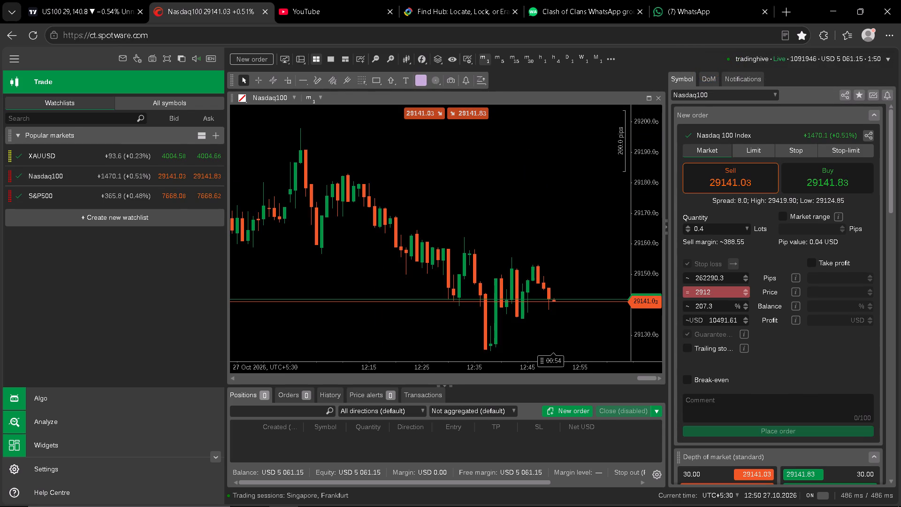
pyautogui.click(716, 292)
pyautogui.press('BackSpace')
pyautogui.press('6')
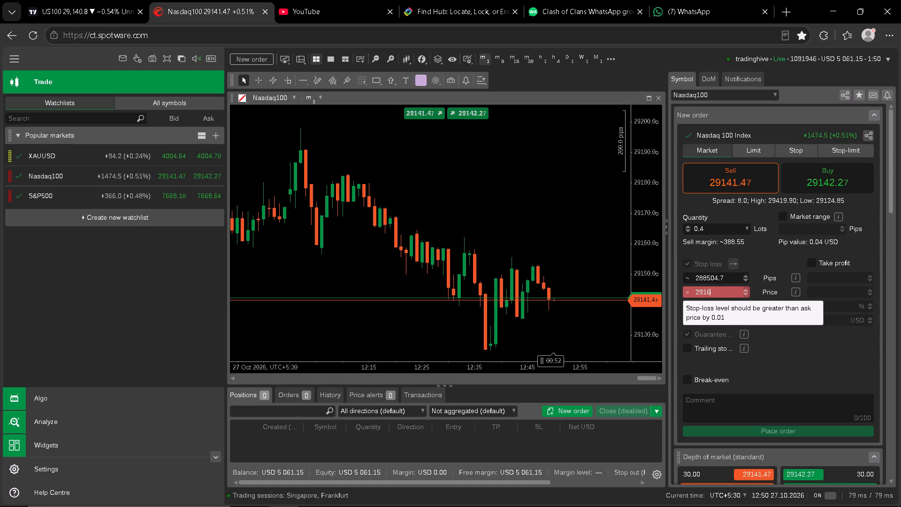
pyautogui.press('1')
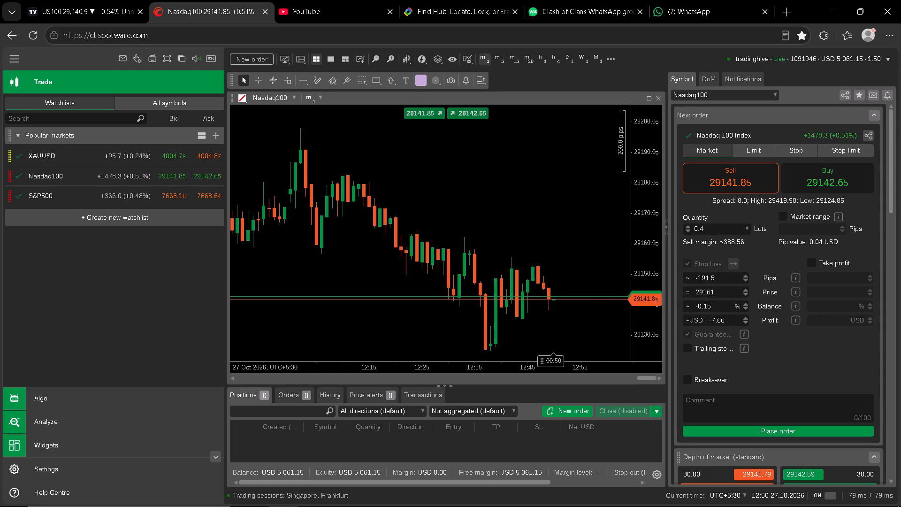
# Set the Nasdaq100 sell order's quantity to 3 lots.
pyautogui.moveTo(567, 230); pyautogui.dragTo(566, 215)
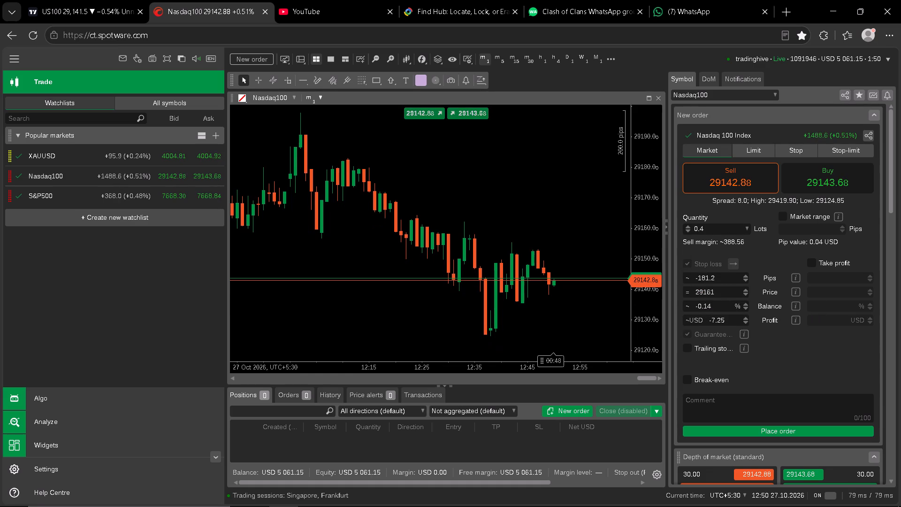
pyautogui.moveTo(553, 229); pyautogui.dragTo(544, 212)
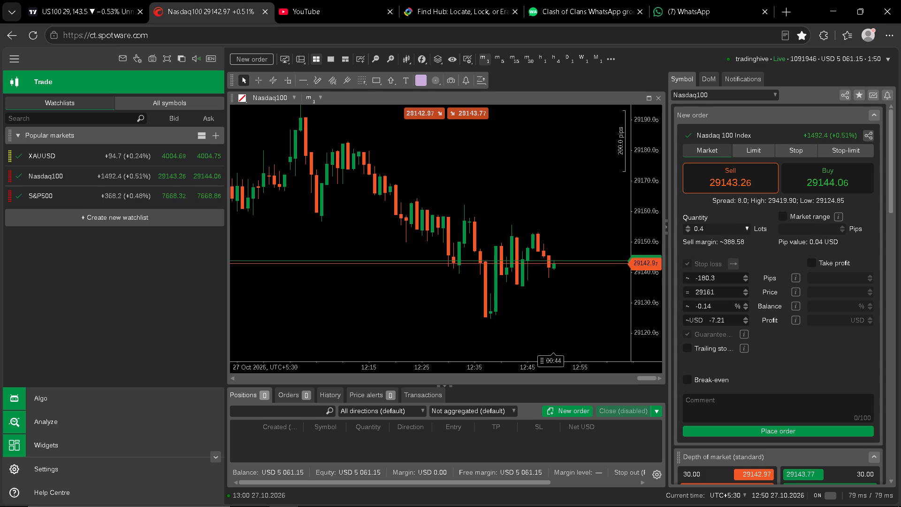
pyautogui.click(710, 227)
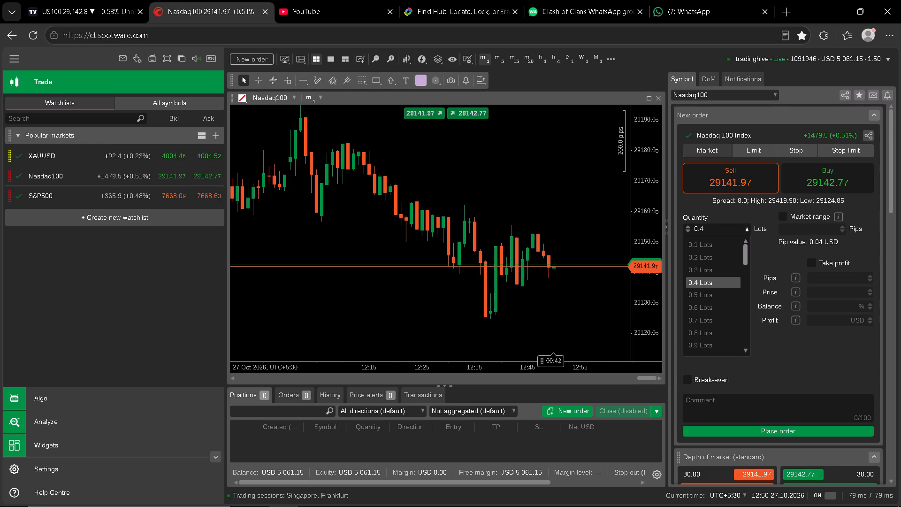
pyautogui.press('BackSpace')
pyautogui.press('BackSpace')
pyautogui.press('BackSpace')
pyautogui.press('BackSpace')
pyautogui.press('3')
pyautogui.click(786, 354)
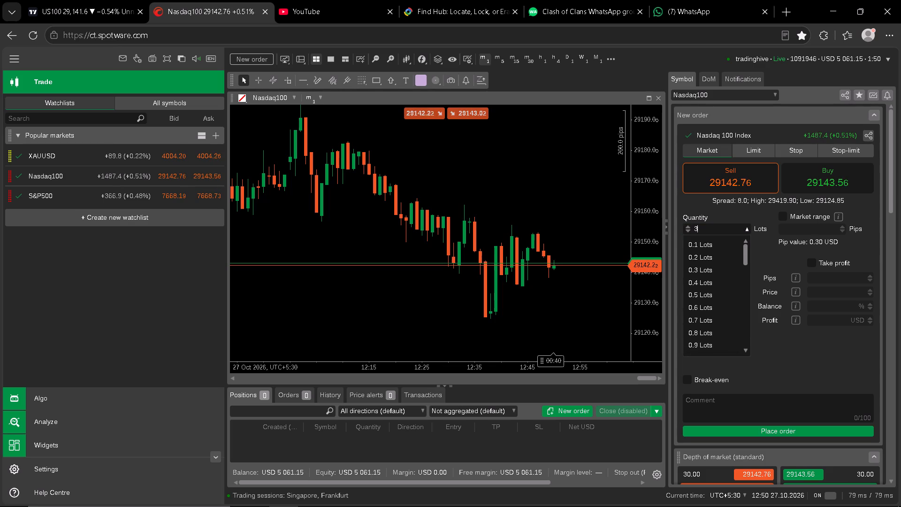
# Set the Nasdaq100 sell order's quantity to 2 lots.
pyautogui.click(710, 227)
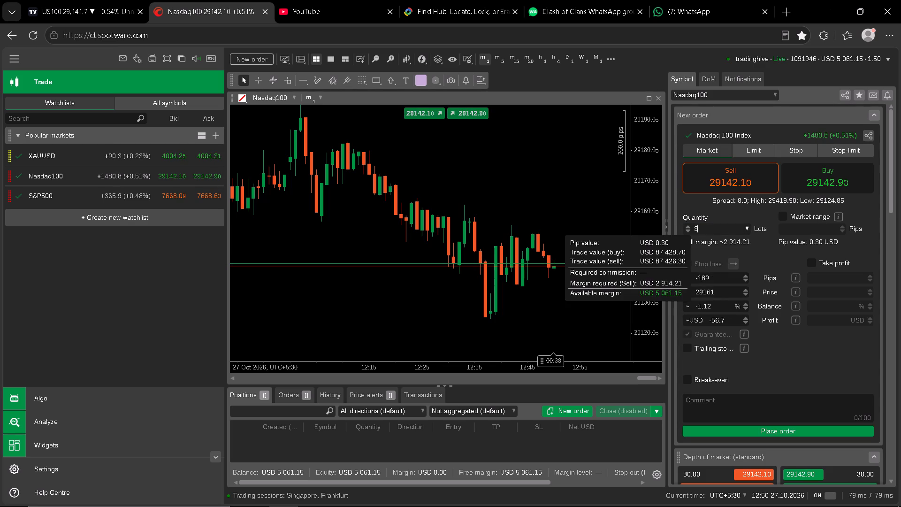
pyautogui.press('BackSpace')
pyautogui.press('2')
pyautogui.click(802, 356)
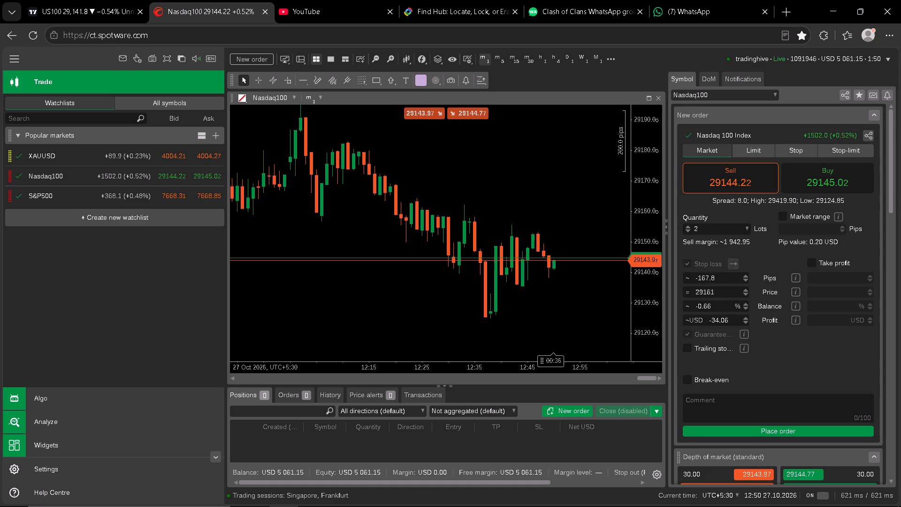
# Switch to TradingView and examine US100 price action on the 1-hour timeframe.
pyautogui.click(103, 0)
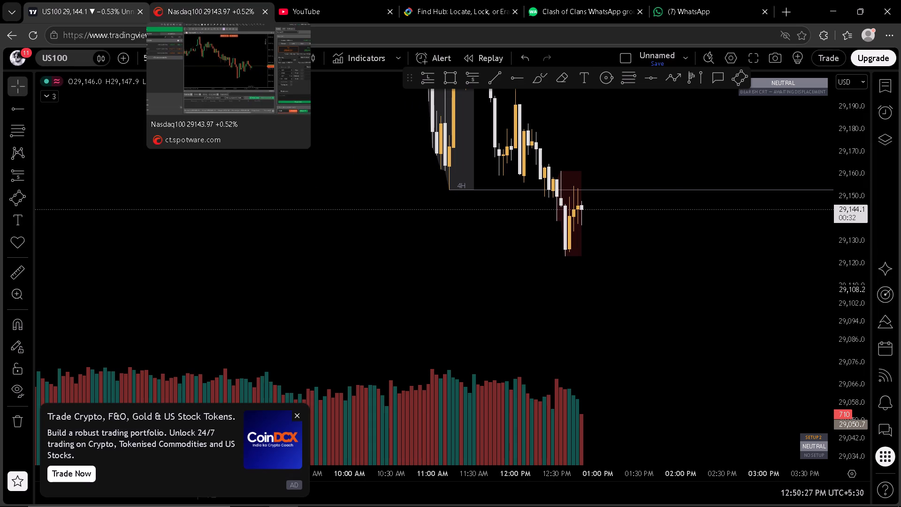
pyautogui.scroll(-5, 519, 272)
pyautogui.click(205, 65)
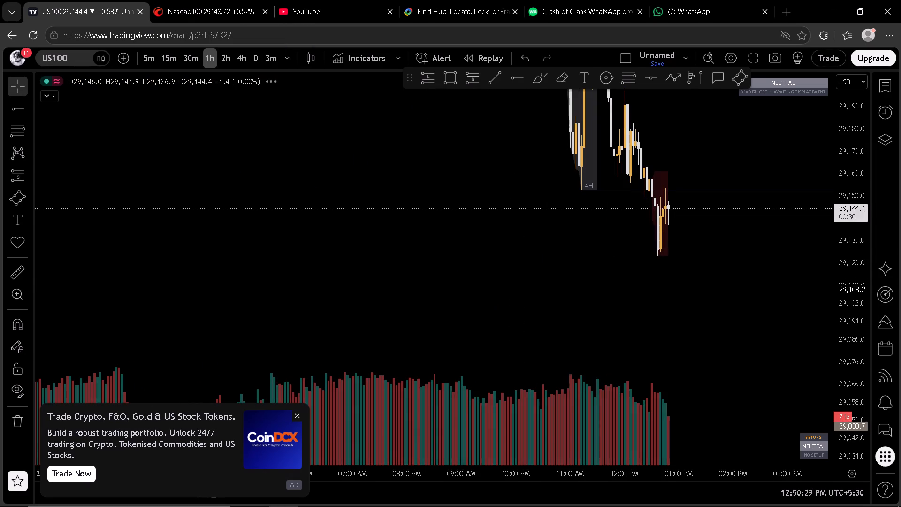
pyautogui.scroll(-3, 845, 202)
pyautogui.scroll(6, 749, 247)
pyautogui.scroll(-1, 832, 204)
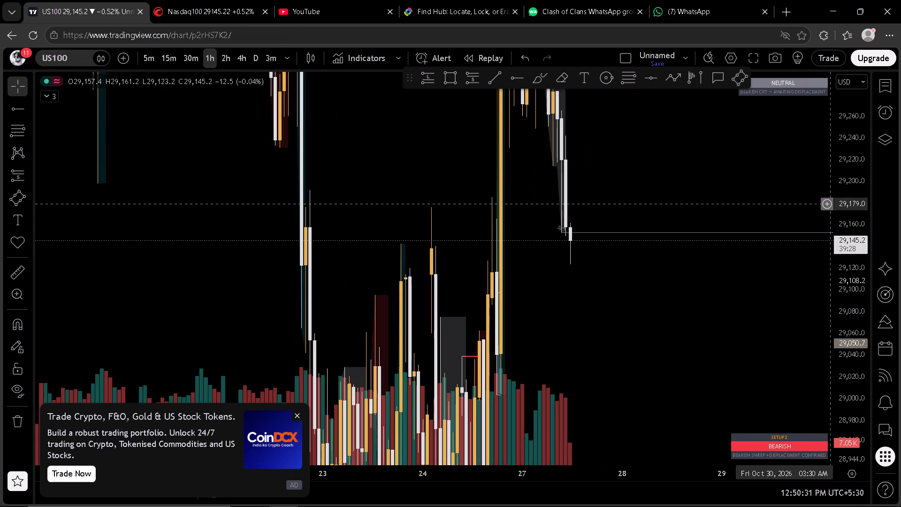
pyautogui.moveTo(687, 208); pyautogui.dragTo(748, 205)
pyautogui.scroll(3, 718, 207)
pyautogui.scroll(-2, 841, 196)
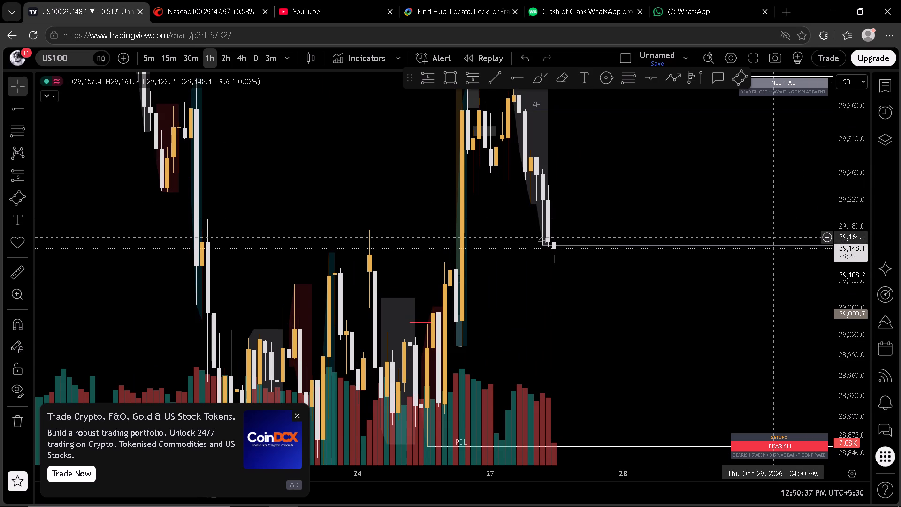
# Examine US100 on the 5-minute timeframe, covering the decline from the previous day's high and the recent candles.
pyautogui.click(190, 66)
pyautogui.click(154, 58)
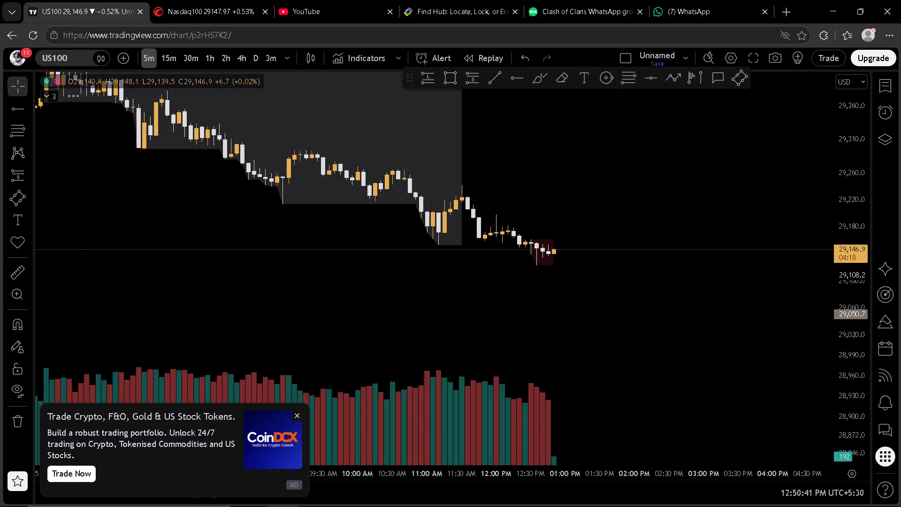
pyautogui.click(146, 55)
pyautogui.scroll(6, 869, 207)
pyautogui.scroll(-5, 748, 195)
pyautogui.moveTo(748, 139); pyautogui.dragTo(748, 139)
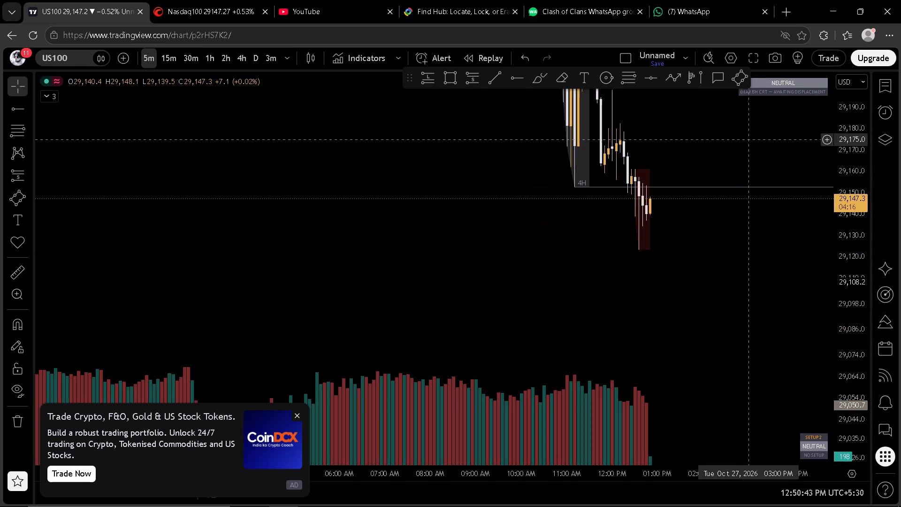
pyautogui.moveTo(748, 139); pyautogui.dragTo(741, 340)
pyautogui.scroll(-5, 767, 302)
pyautogui.scroll(-6, 849, 236)
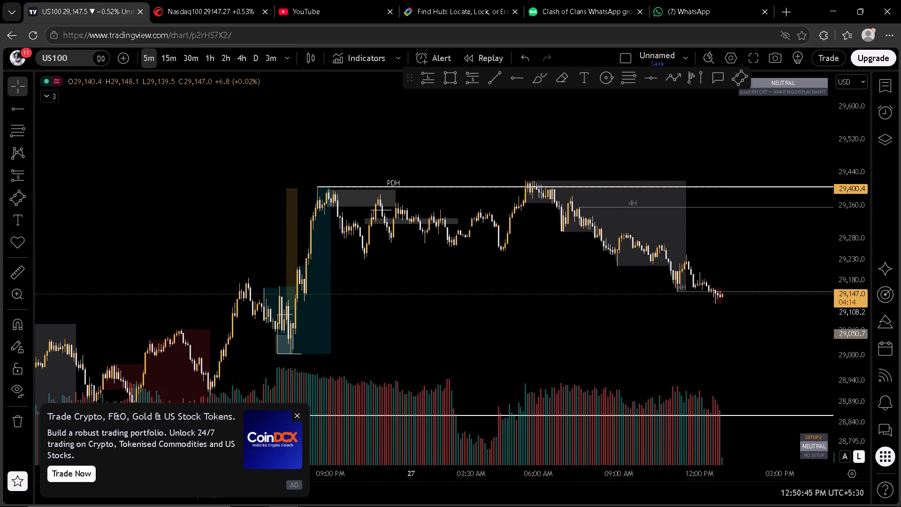
pyautogui.scroll(3, 850, 239)
pyautogui.scroll(5, 776, 257)
pyautogui.moveTo(751, 260); pyautogui.dragTo(749, 217)
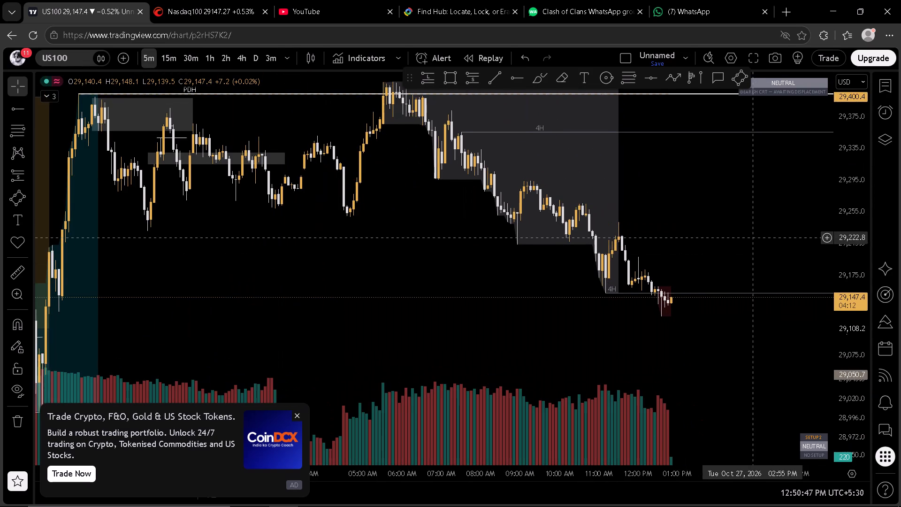
# Examine the recent US100 candles around the 4H level on the 3-minute and 1-minute timeframes.
pyautogui.click(277, 63)
pyautogui.scroll(12, 826, 276)
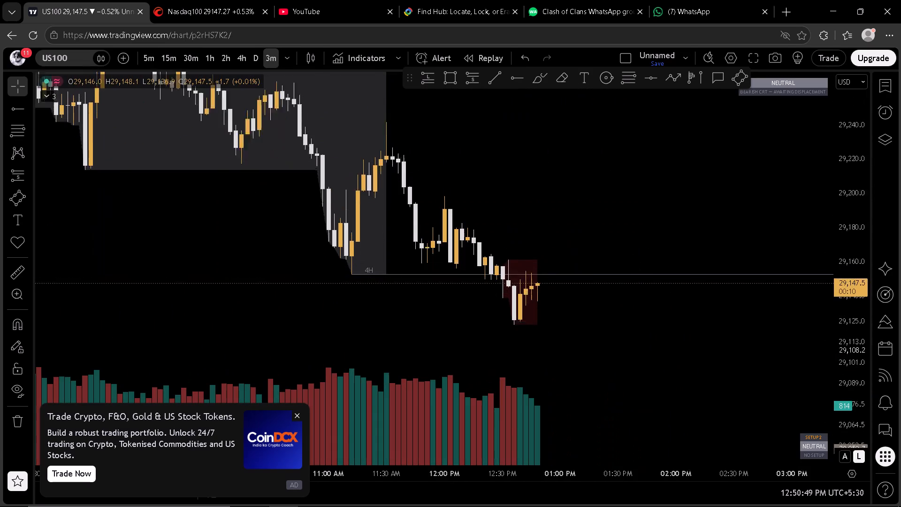
pyautogui.moveTo(750, 233); pyautogui.dragTo(733, 189)
pyautogui.press('1')
pyautogui.press('Return')
pyautogui.scroll(-4, 788, 253)
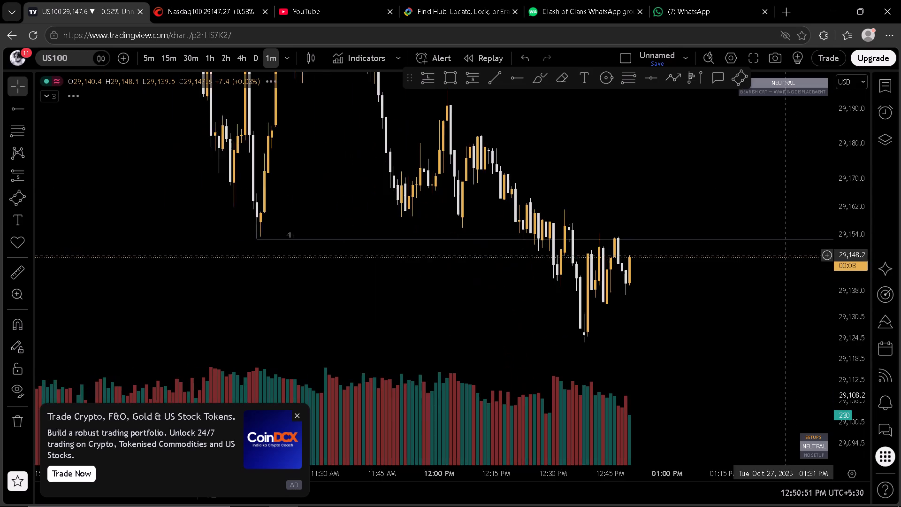
pyautogui.moveTo(776, 258); pyautogui.dragTo(769, 222)
pyautogui.scroll(-2, 767, 222)
pyautogui.scroll(-1, 848, 192)
pyautogui.scroll(-2, 789, 199)
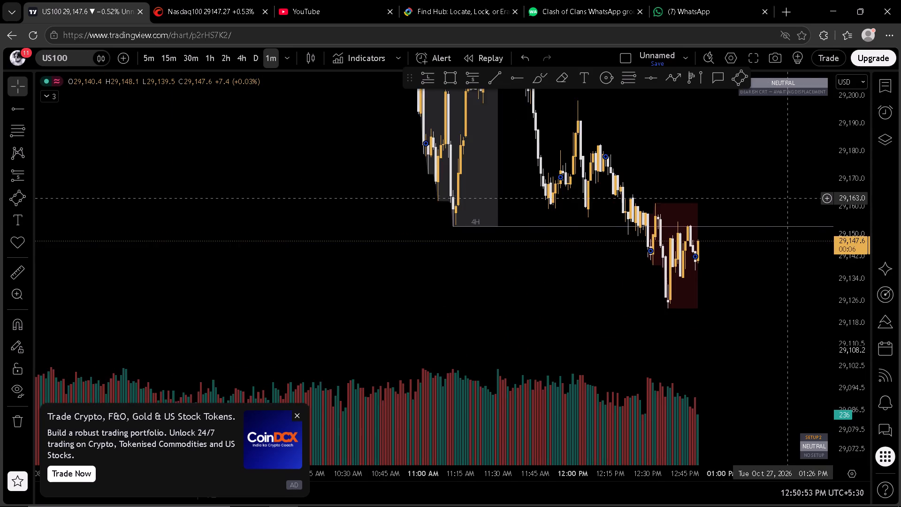
pyautogui.moveTo(791, 190); pyautogui.dragTo(725, 188)
# Compare the latest 1-minute price action of XAUUSD with that of US100 near its 4H level.
pyautogui.click(727, 184)
pyautogui.press('space')
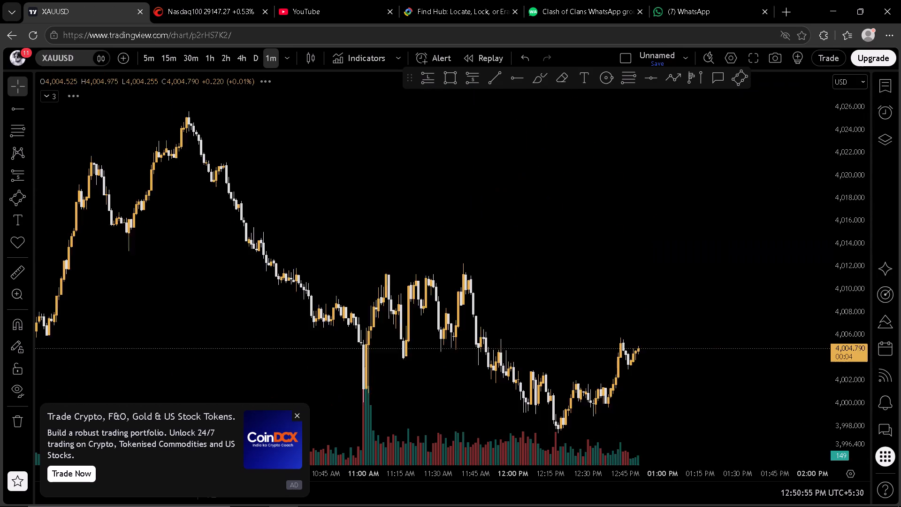
pyautogui.moveTo(726, 230); pyautogui.dragTo(741, 153)
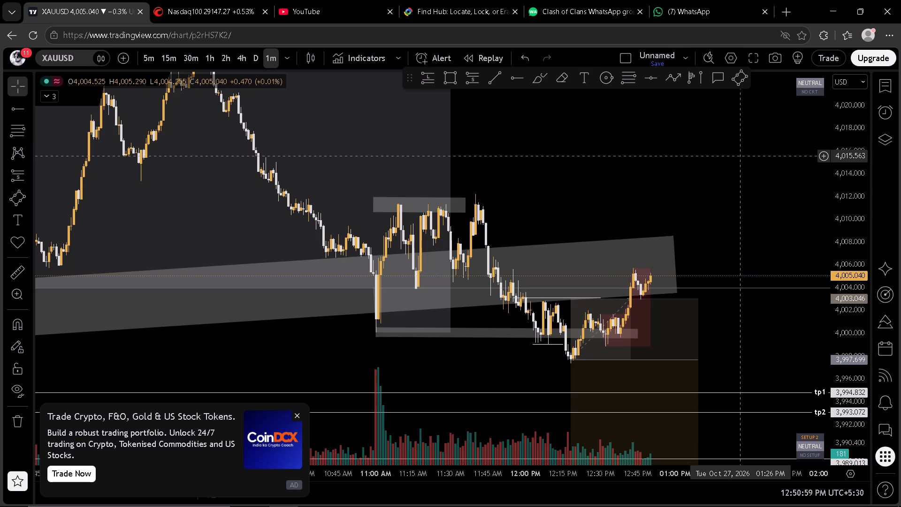
pyautogui.press('space')
pyautogui.moveTo(743, 295); pyautogui.dragTo(754, 192)
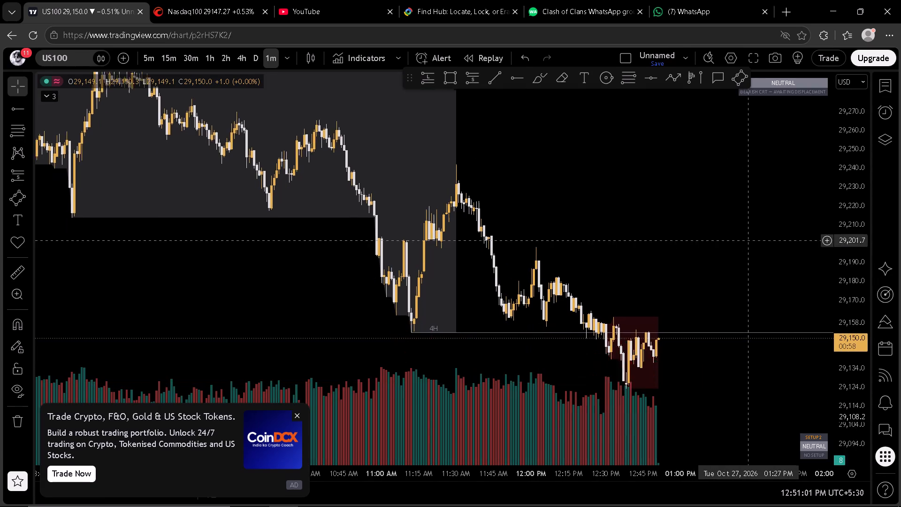
pyautogui.moveTo(754, 192); pyautogui.dragTo(763, 158)
pyautogui.scroll(1, 855, 228)
pyautogui.scroll(-2, 783, 238)
pyautogui.moveTo(777, 223); pyautogui.dragTo(743, 181)
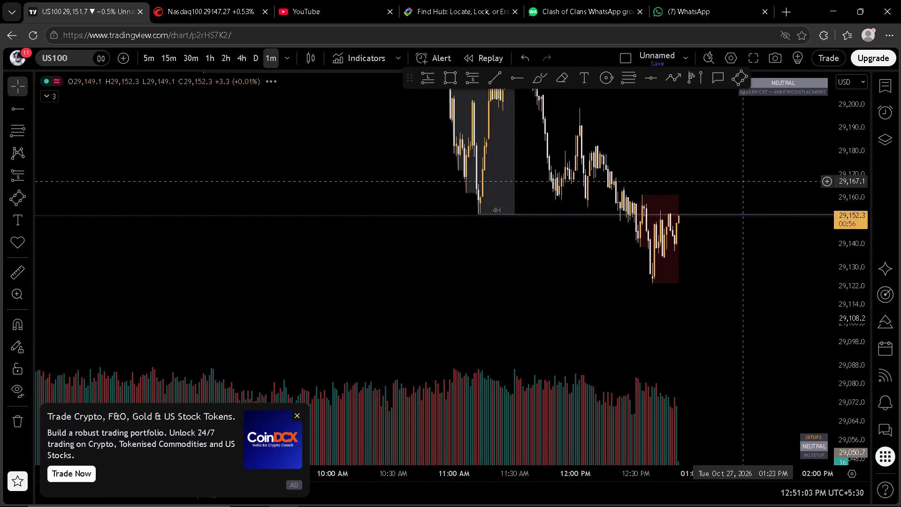
# Compare the recent price action of US100 and XAUUSD on the 5-minute timeframe.
pyautogui.scroll(3, 743, 190)
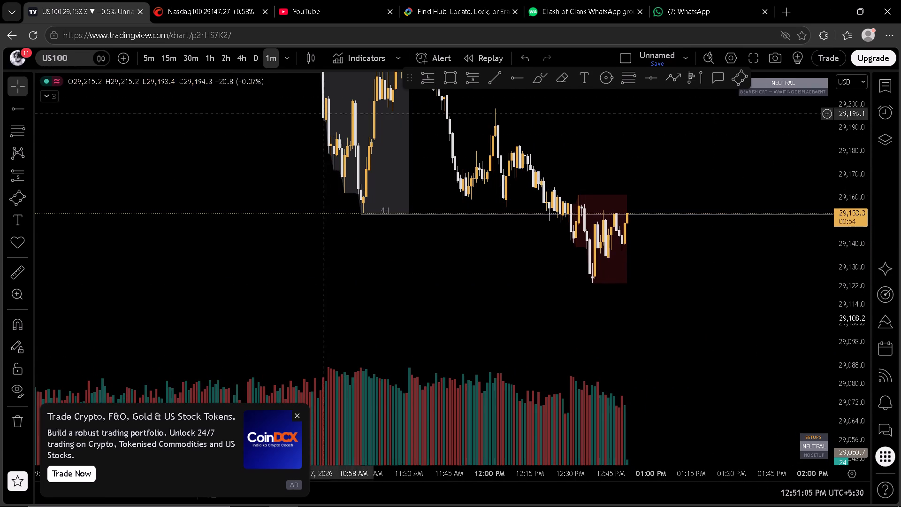
pyautogui.click(142, 65)
pyautogui.scroll(-3, 842, 199)
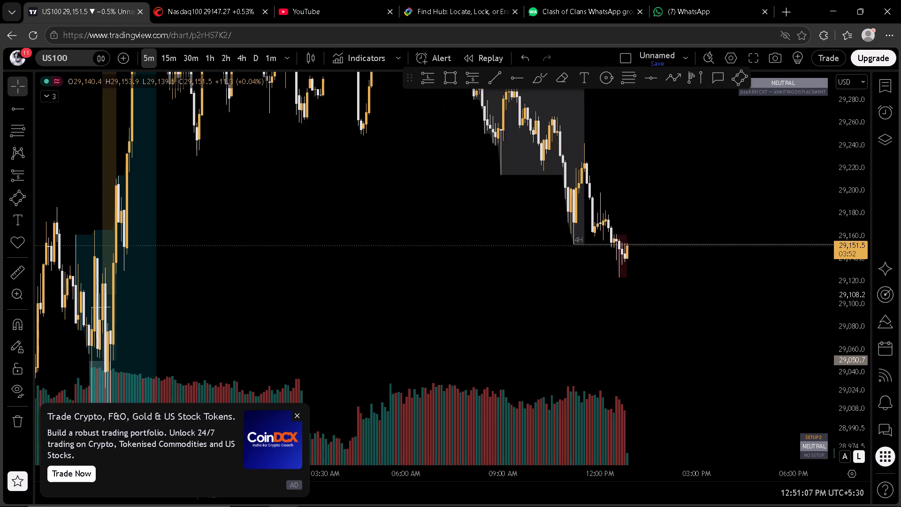
pyautogui.press('space')
pyautogui.moveTo(769, 242); pyautogui.dragTo(757, 188)
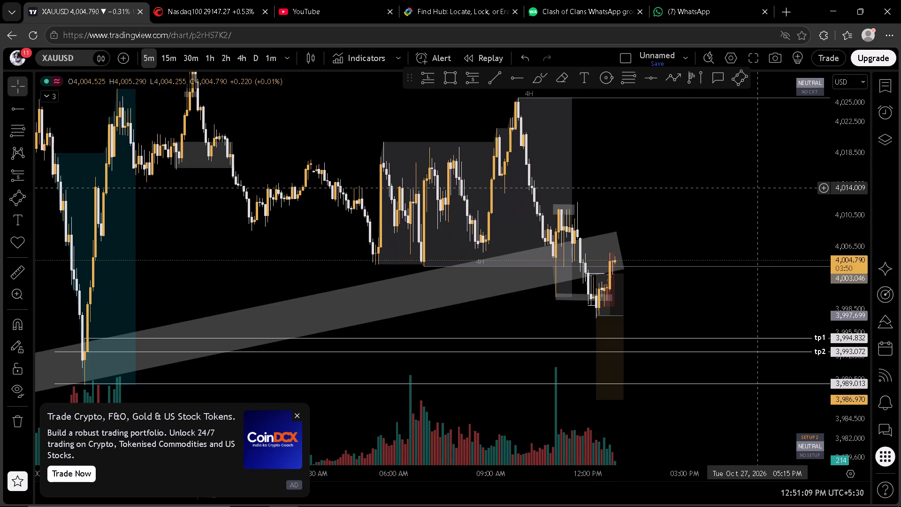
pyautogui.moveTo(756, 196); pyautogui.dragTo(752, 182)
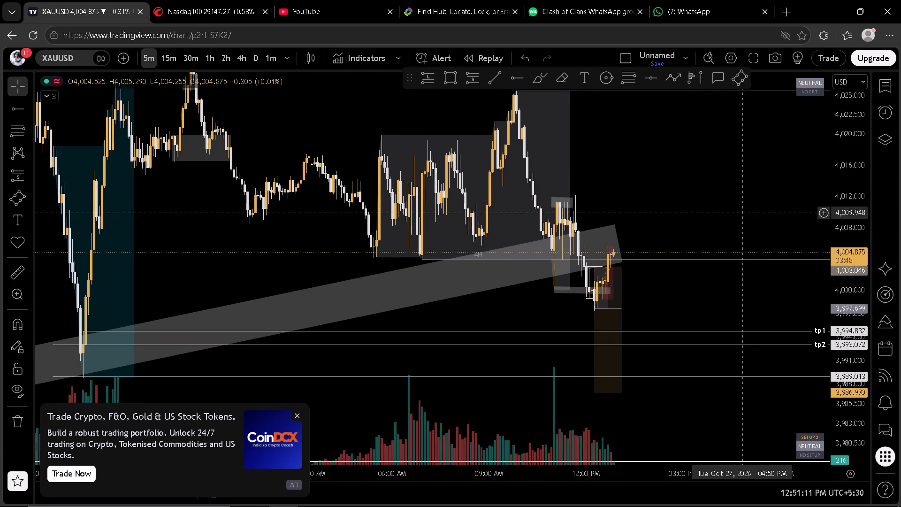
# Examine XAUUSD on the 15-minute and 30-minute timeframes, covering the PDH, PDL, 4H, tp1 and tp2 levels.
pyautogui.click(173, 58)
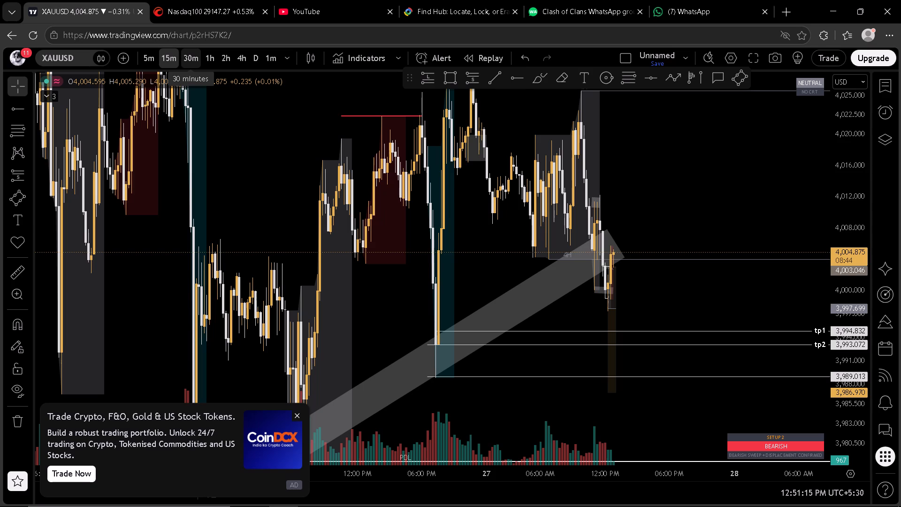
pyautogui.scroll(-3, 847, 189)
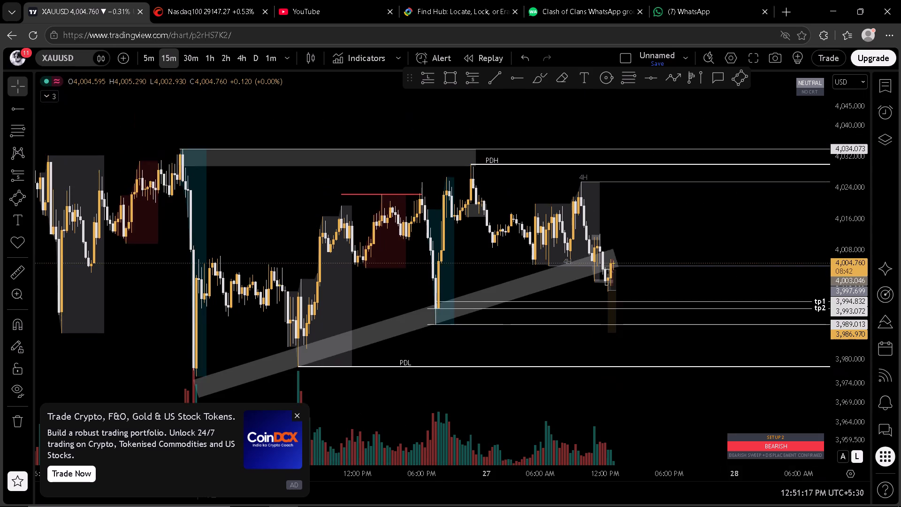
pyautogui.scroll(-2, 742, 228)
pyautogui.moveTo(718, 231); pyautogui.dragTo(754, 175)
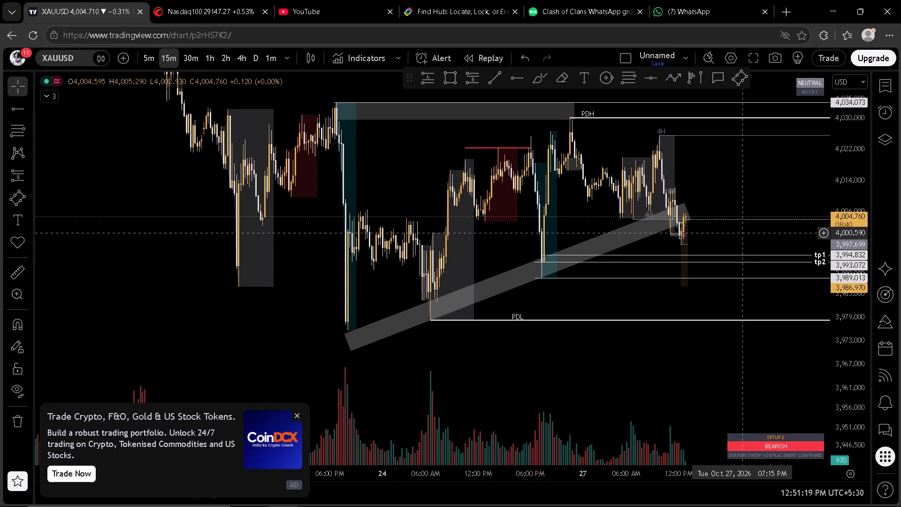
pyautogui.scroll(5, 842, 266)
pyautogui.scroll(6, 789, 234)
pyautogui.moveTo(727, 146); pyautogui.dragTo(722, 200)
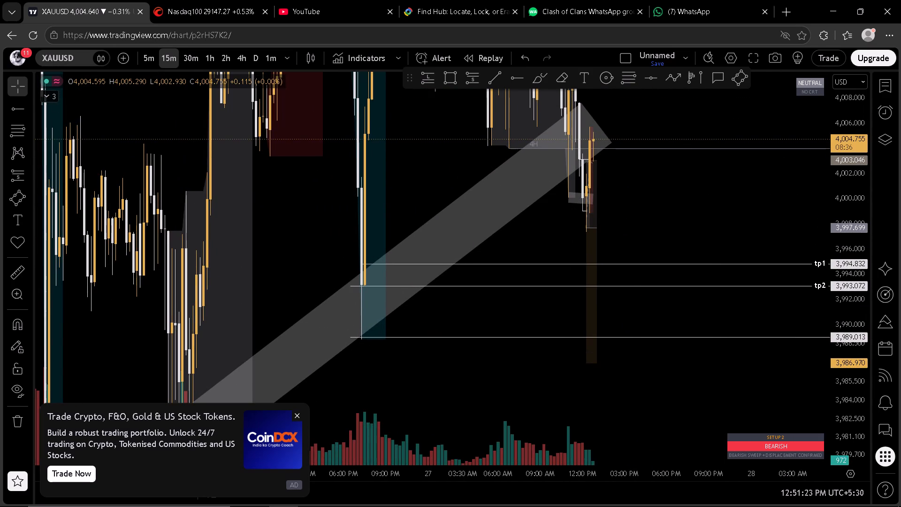
pyautogui.click(196, 60)
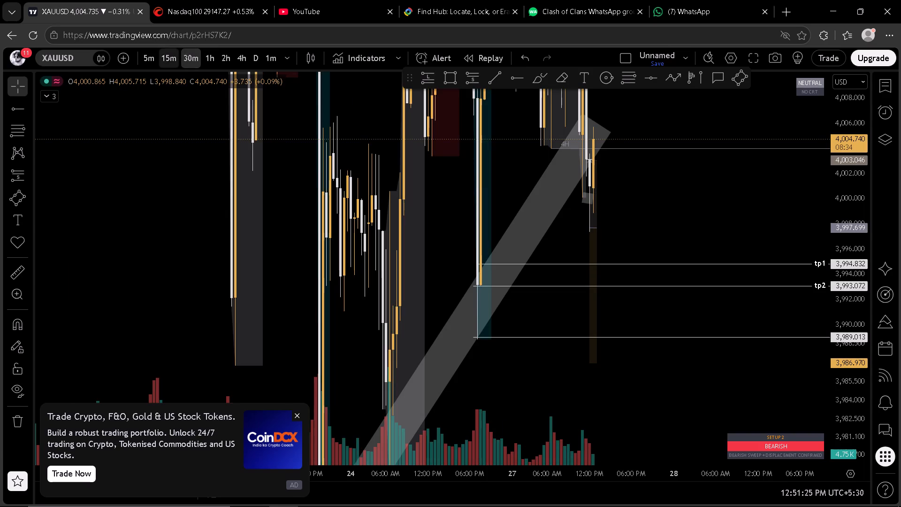
pyautogui.click(135, 61)
pyautogui.click(145, 61)
pyautogui.click(217, 66)
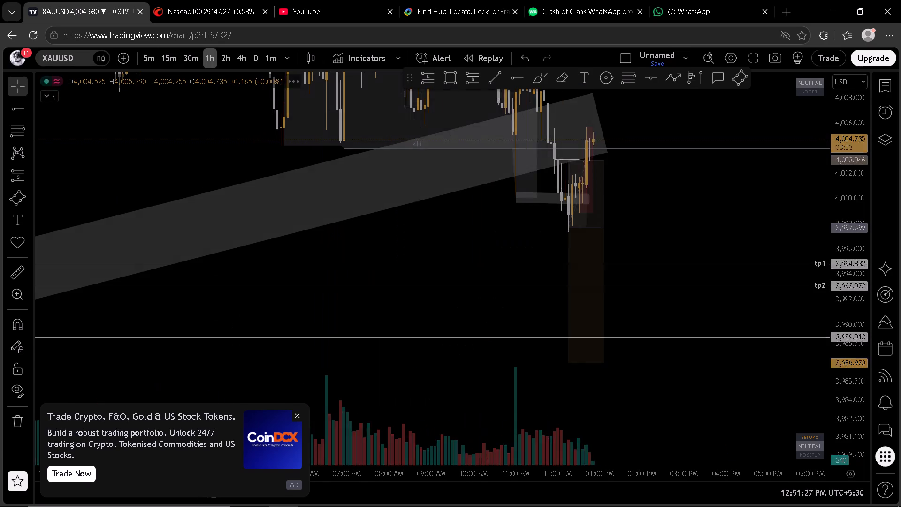
pyautogui.click(195, 65)
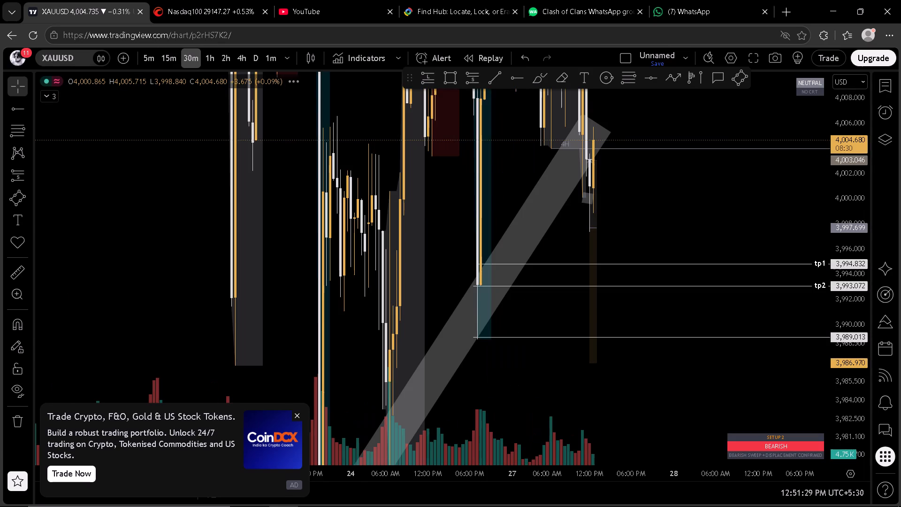
# Switch back to US100 and examine the latest 1-minute candles around the 4H level.
pyautogui.press('space')
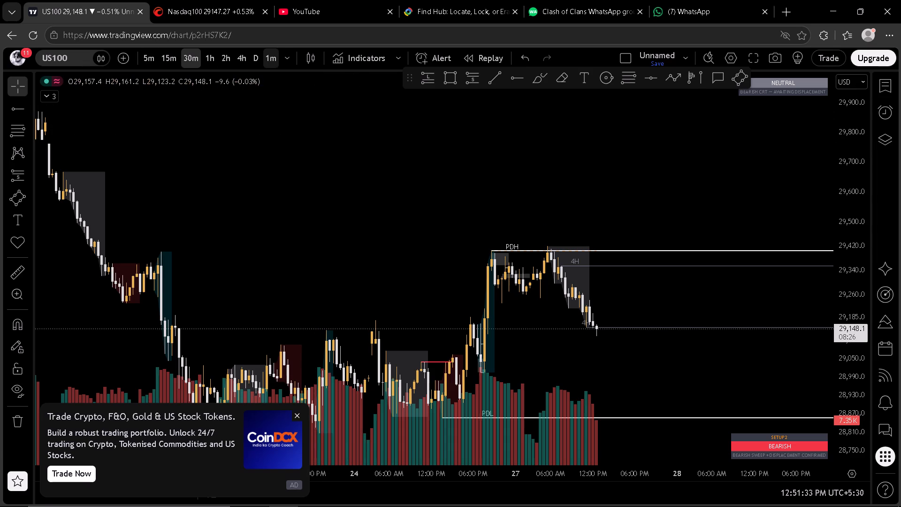
pyautogui.click(275, 66)
pyautogui.moveTo(676, 191); pyautogui.dragTo(676, 91)
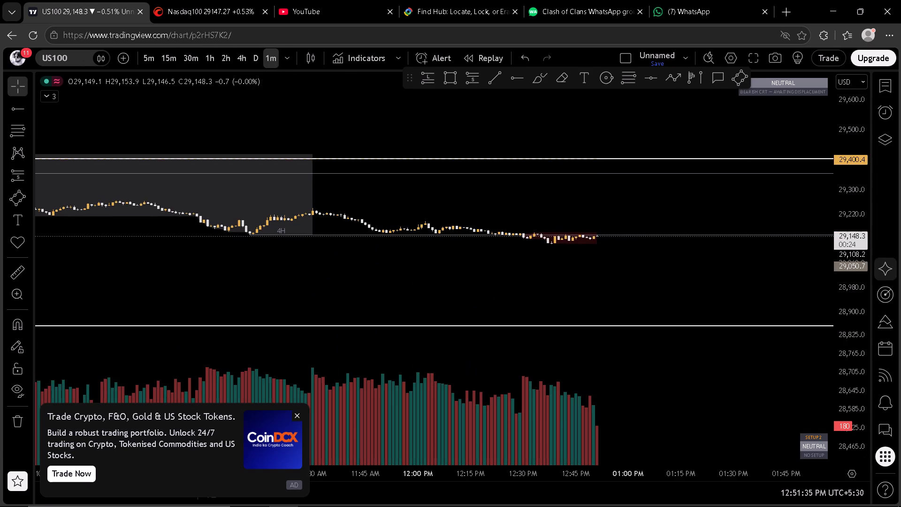
pyautogui.scroll(14, 880, 269)
pyautogui.moveTo(742, 213); pyautogui.dragTo(733, 307)
pyautogui.scroll(6, 859, 265)
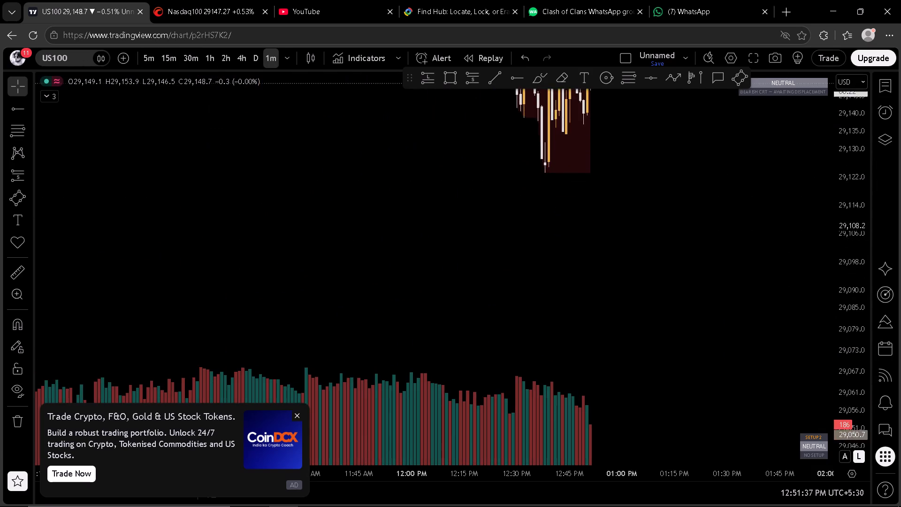
pyautogui.scroll(-5, 803, 250)
pyautogui.moveTo(756, 193); pyautogui.dragTo(716, 330)
pyautogui.scroll(-3, 867, 227)
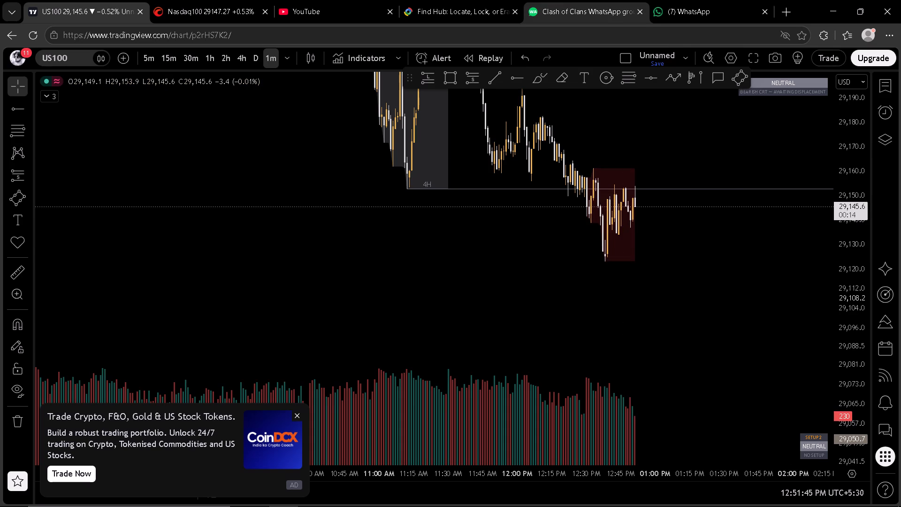
# Switch to cTrader and place the 2-lot Nasdaq100 market sell order with the stop loss at 29161.
pyautogui.click(218, 0)
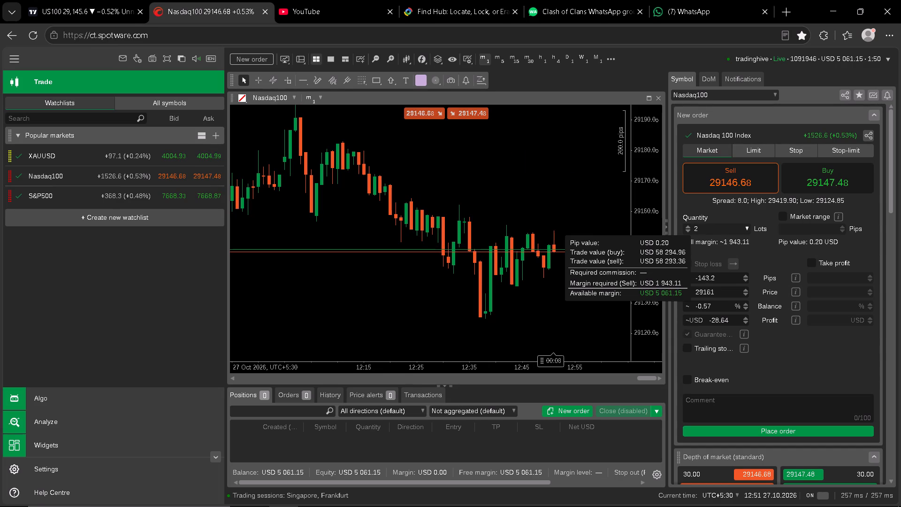
pyautogui.click(778, 428)
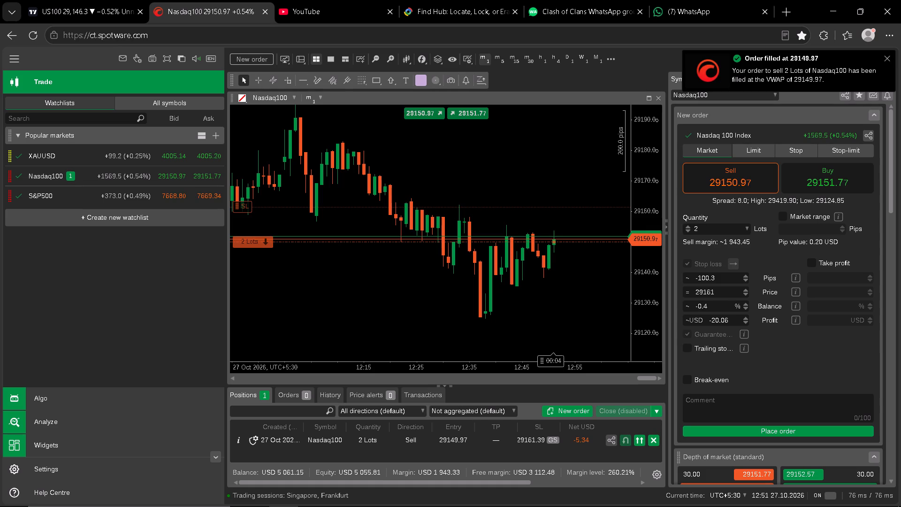
# Move the open Nasdaq100 sell position's stop loss up to 29169.26 on the chart.
pyautogui.moveTo(640, 286); pyautogui.dragTo(639, 233)
pyautogui.moveTo(591, 271); pyautogui.dragTo(591, 300)
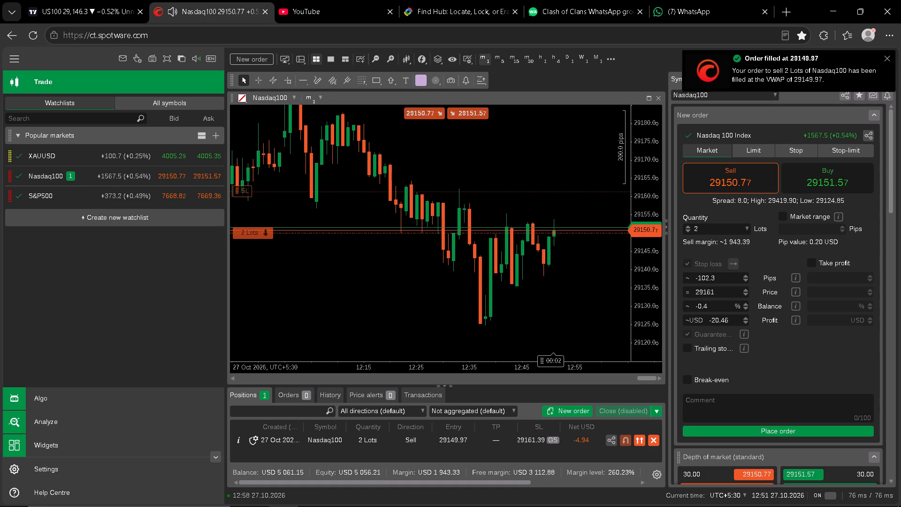
pyautogui.moveTo(591, 300); pyautogui.dragTo(590, 308)
pyautogui.moveTo(255, 226); pyautogui.dragTo(259, 198)
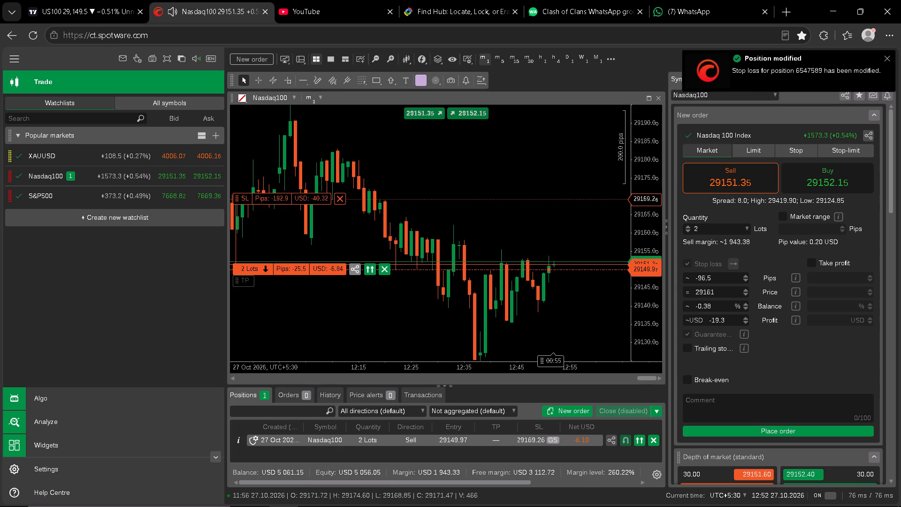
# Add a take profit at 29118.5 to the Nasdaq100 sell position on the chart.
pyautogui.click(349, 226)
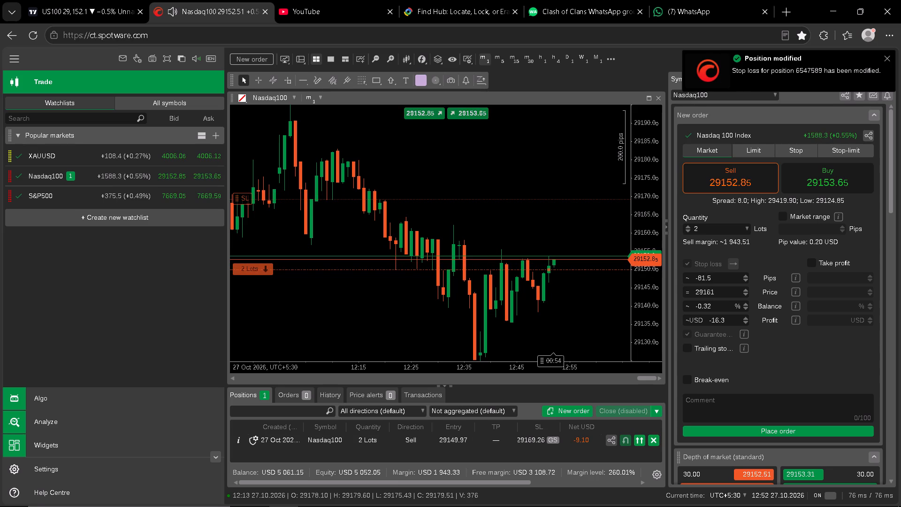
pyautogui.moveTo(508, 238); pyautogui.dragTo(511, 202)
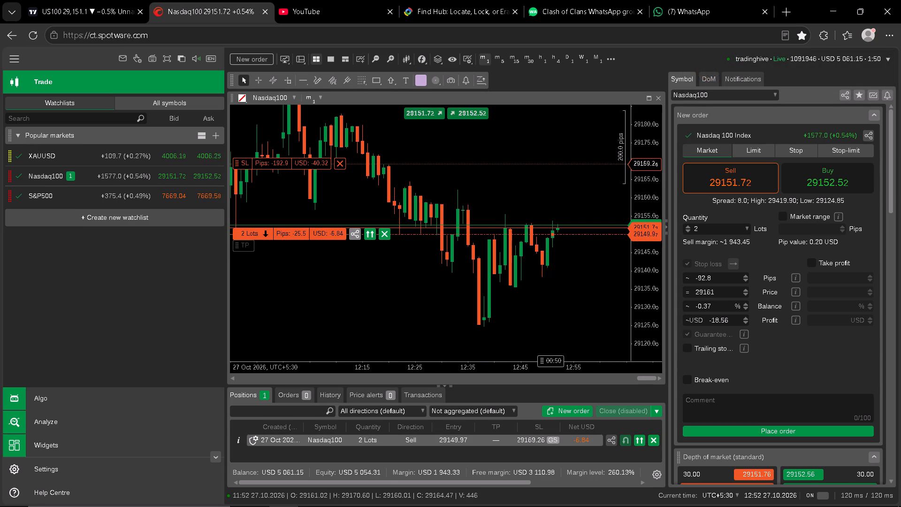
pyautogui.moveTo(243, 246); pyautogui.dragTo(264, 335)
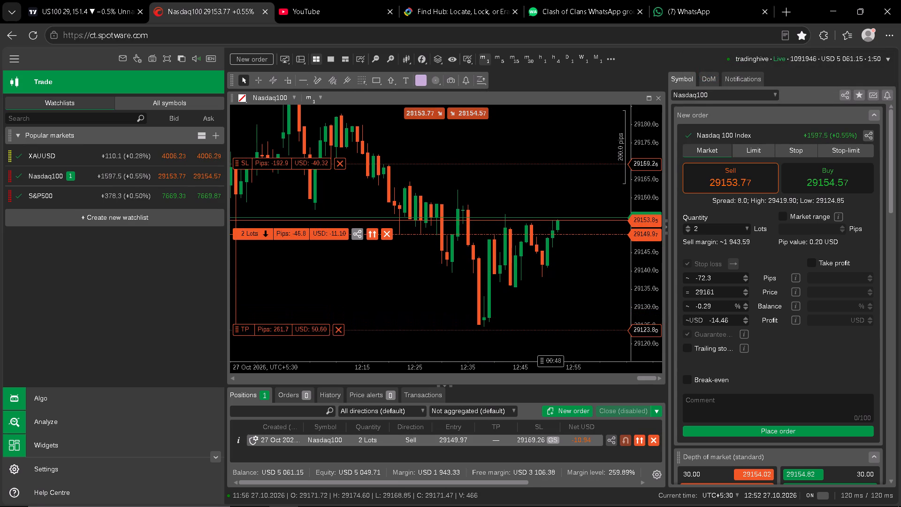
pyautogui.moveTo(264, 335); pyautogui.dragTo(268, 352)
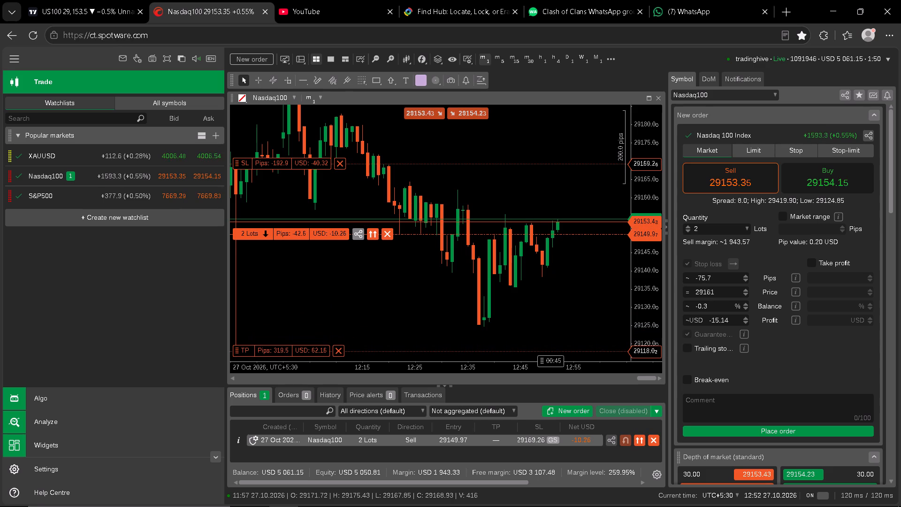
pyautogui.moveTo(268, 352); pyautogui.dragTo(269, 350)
# Move the Nasdaq100 sell position's take profit down to 29108.87 on the chart.
pyautogui.moveTo(397, 301); pyautogui.dragTo(399, 287)
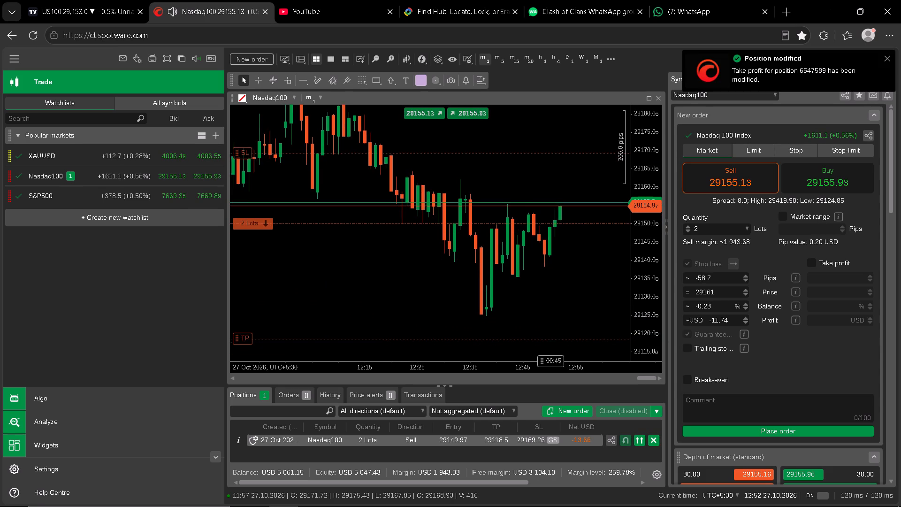
pyautogui.moveTo(399, 287); pyautogui.dragTo(279, 284)
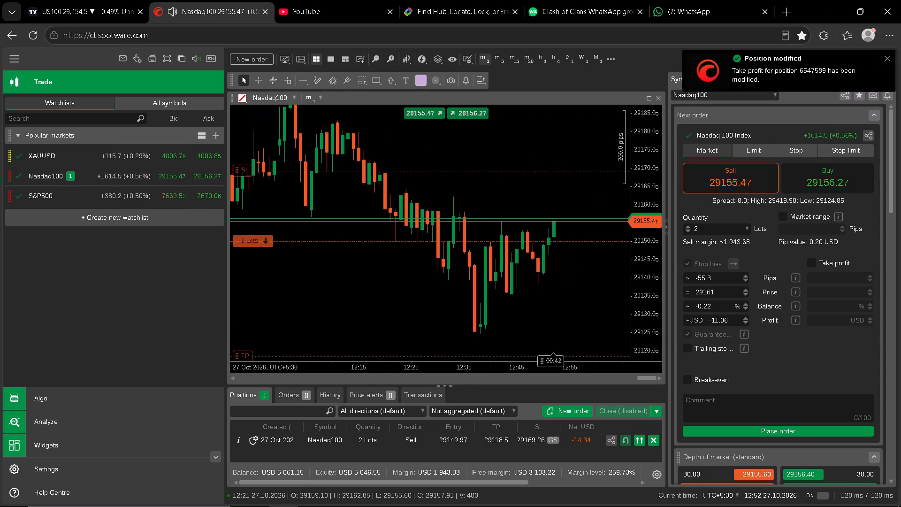
pyautogui.moveTo(279, 284); pyautogui.dragTo(274, 255)
pyautogui.moveTo(241, 302); pyautogui.dragTo(242, 332)
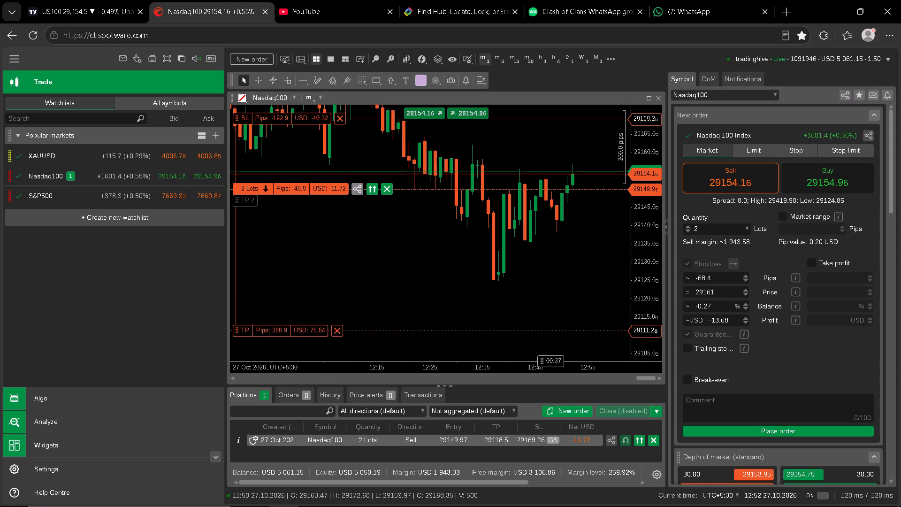
pyautogui.moveTo(242, 332); pyautogui.dragTo(241, 337)
# Draw a descending trend line across the Nasdaq100 highs from about 29164.7 at 12:23 to about 29150.3 at 12:52.
pyautogui.click(473, 281)
pyautogui.moveTo(523, 276); pyautogui.dragTo(495, 278)
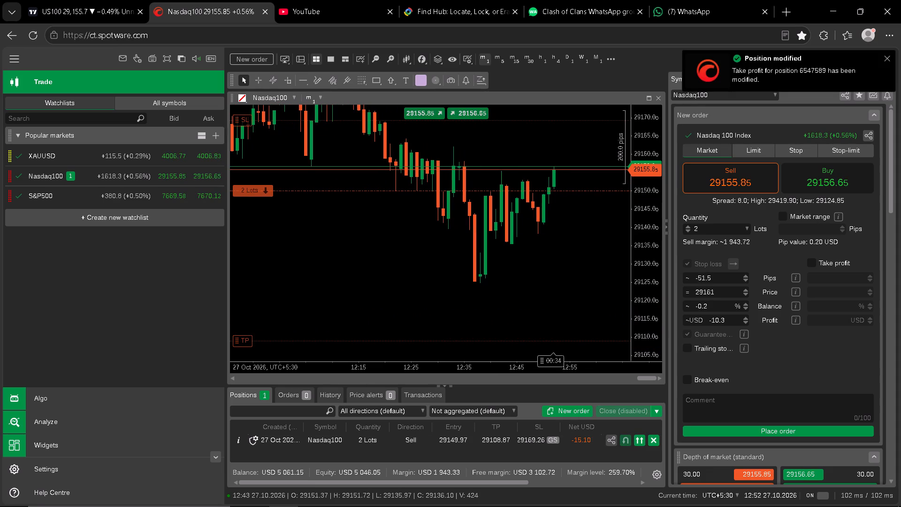
pyautogui.moveTo(495, 278); pyautogui.dragTo(495, 278)
pyautogui.moveTo(646, 239); pyautogui.dragTo(644, 247)
pyautogui.click(595, 251)
pyautogui.click(592, 254)
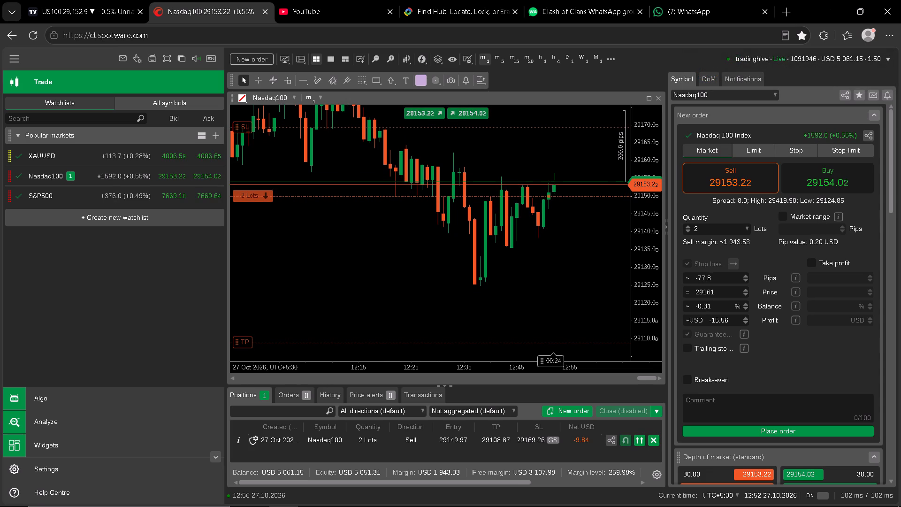
pyautogui.click(314, 97)
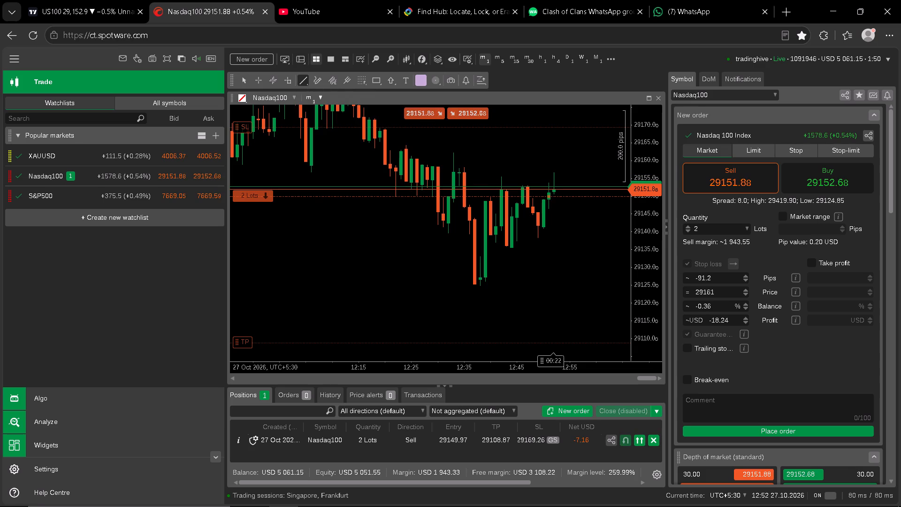
pyautogui.moveTo(405, 144); pyautogui.dragTo(542, 191)
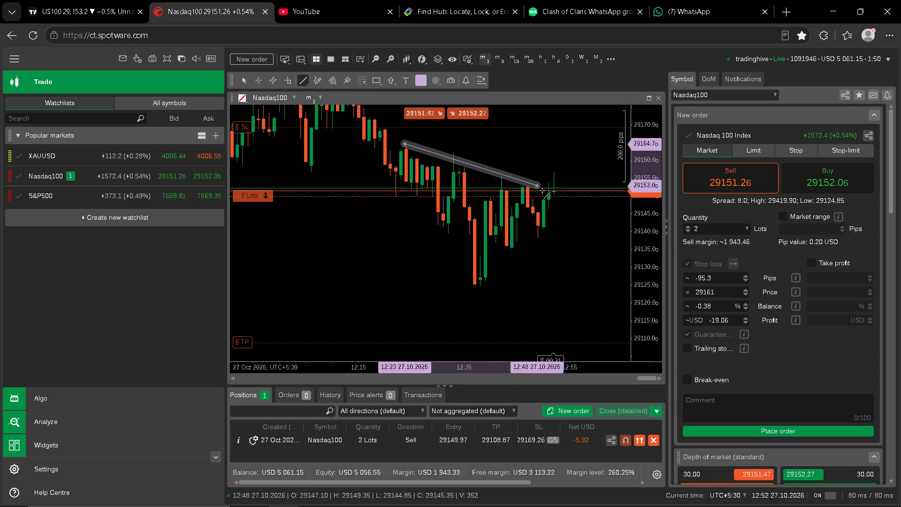
pyautogui.moveTo(542, 191); pyautogui.dragTo(559, 195)
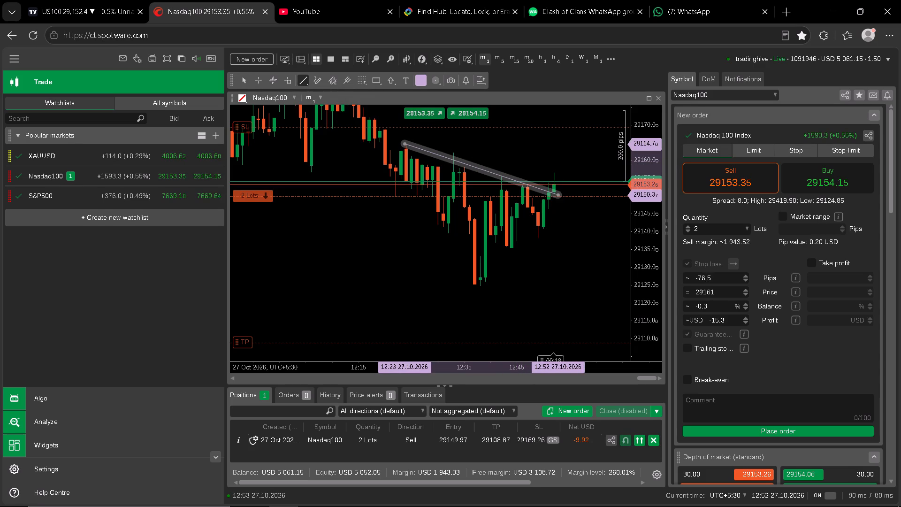
pyautogui.click(559, 225)
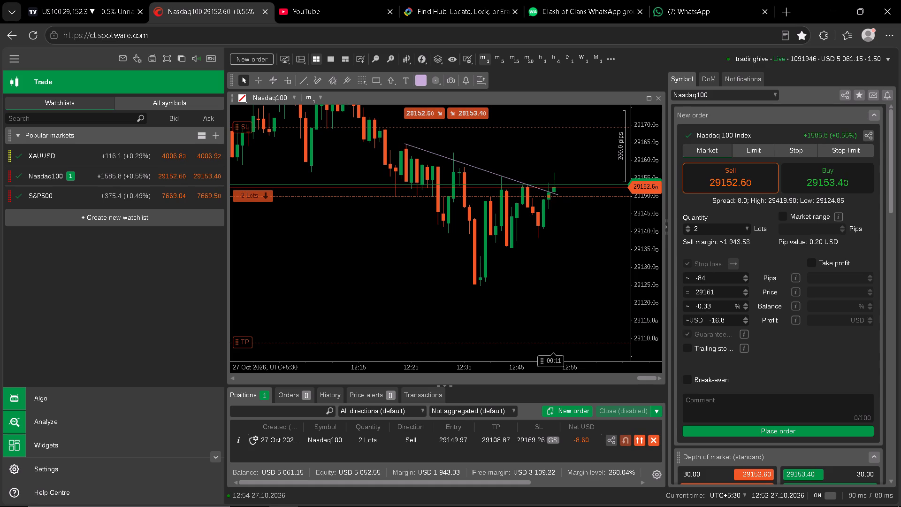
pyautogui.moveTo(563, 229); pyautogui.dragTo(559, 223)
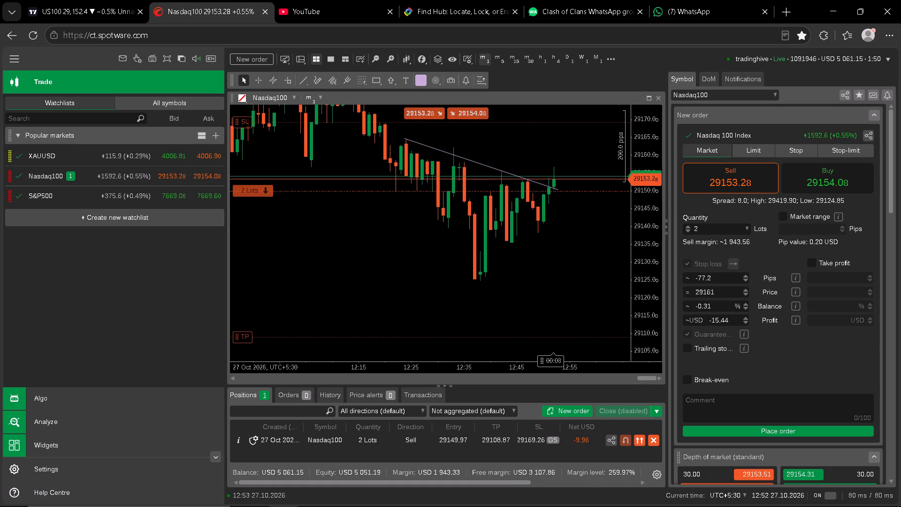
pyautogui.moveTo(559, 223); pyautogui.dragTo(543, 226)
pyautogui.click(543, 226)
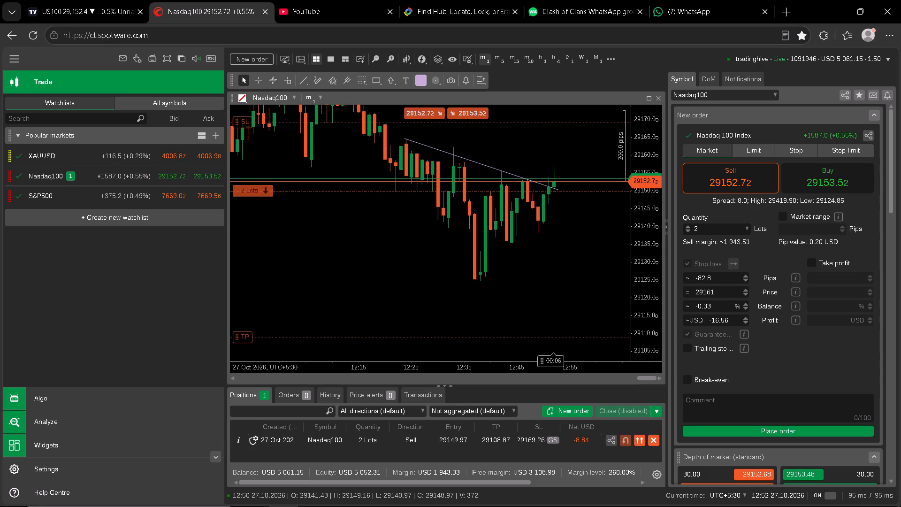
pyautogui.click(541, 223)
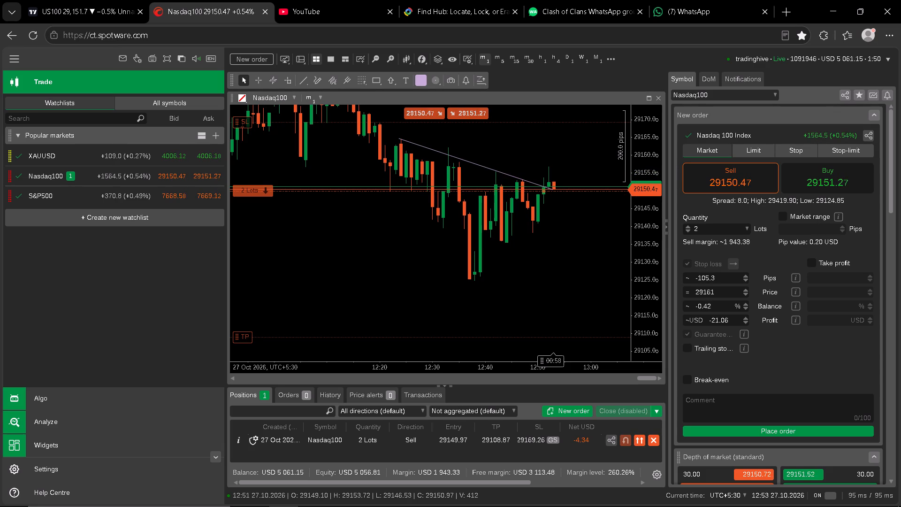
# Draw an ascending trend line under the Nasdaq100 lows from about 29125.3 at 12:37 to about 29147.8 at 12:57.
pyautogui.moveTo(641, 214); pyautogui.dragTo(642, 222)
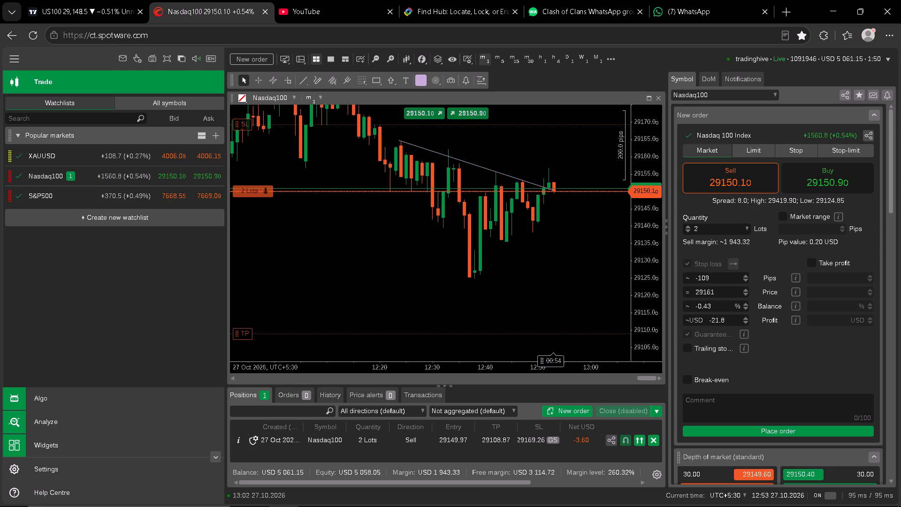
pyautogui.click(298, 82)
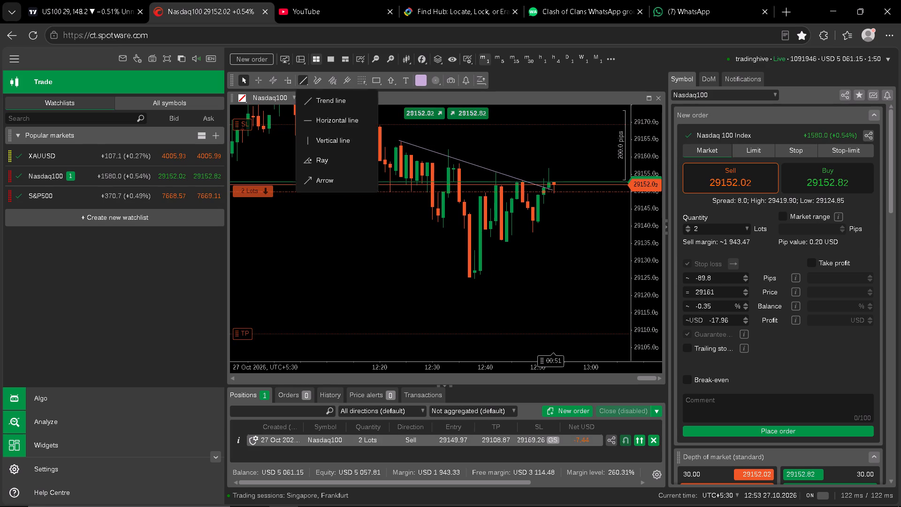
pyautogui.click(312, 99)
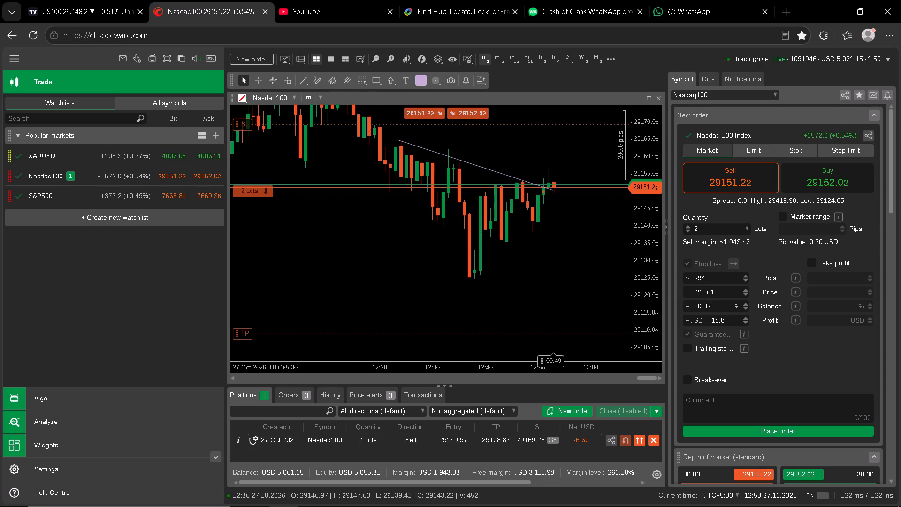
pyautogui.moveTo(470, 284); pyautogui.dragTo(432, 278)
pyautogui.click(432, 278)
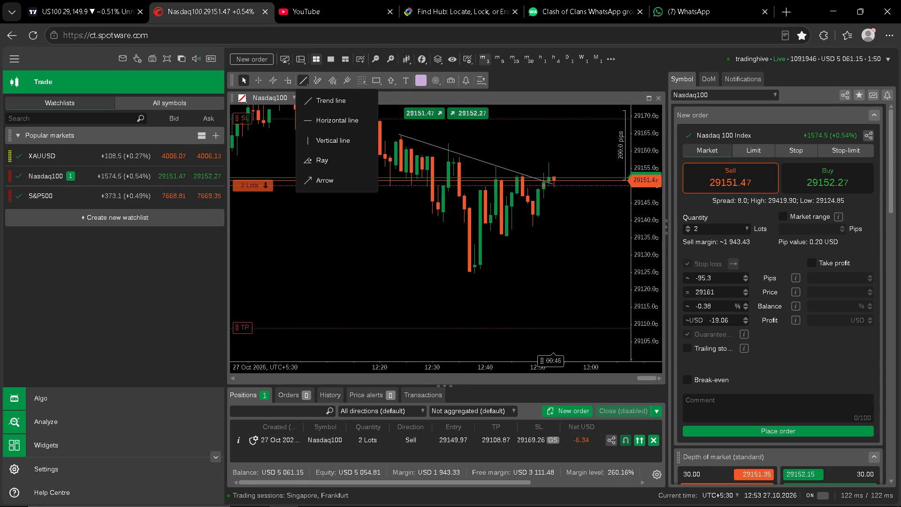
pyautogui.click(318, 101)
pyautogui.moveTo(471, 279); pyautogui.dragTo(578, 190)
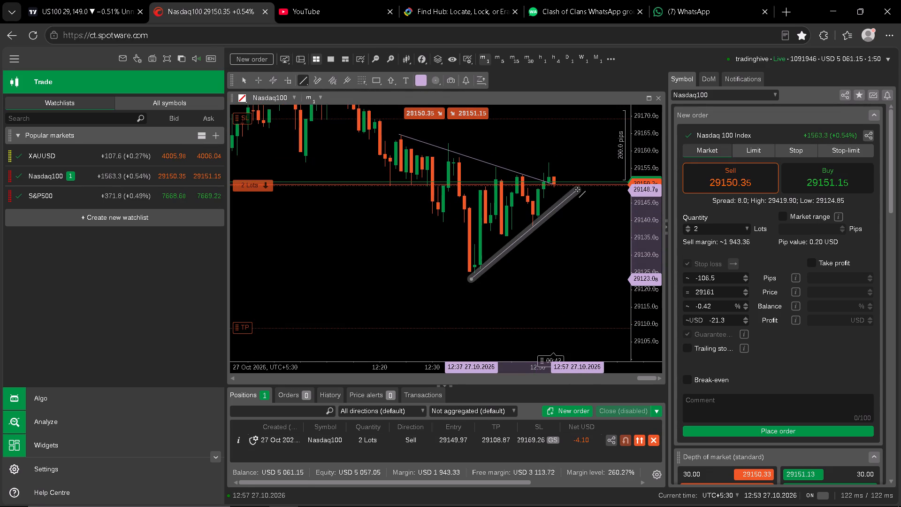
pyautogui.click(568, 212)
pyautogui.click(529, 230)
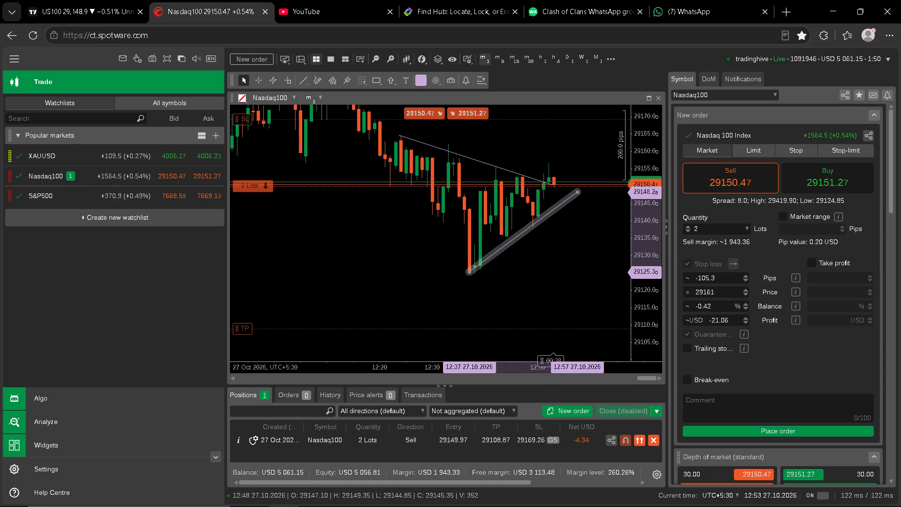
pyautogui.click(537, 247)
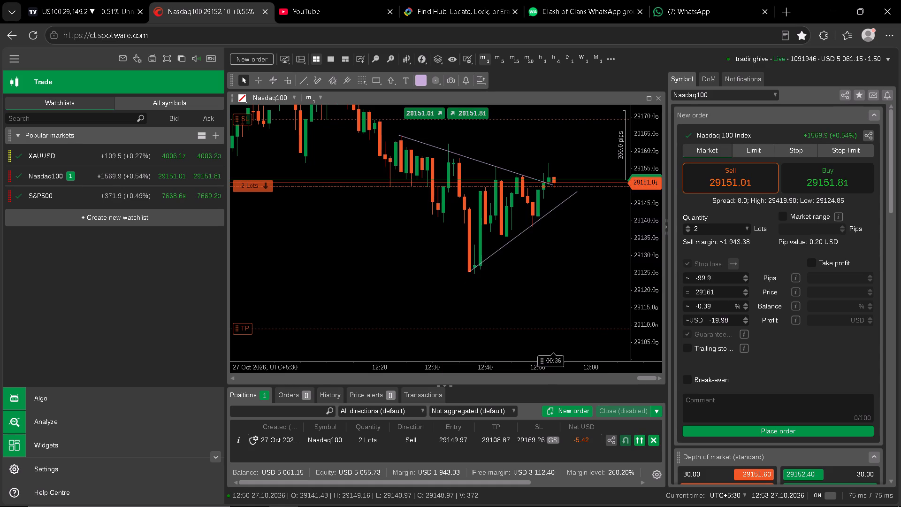
pyautogui.click(517, 238)
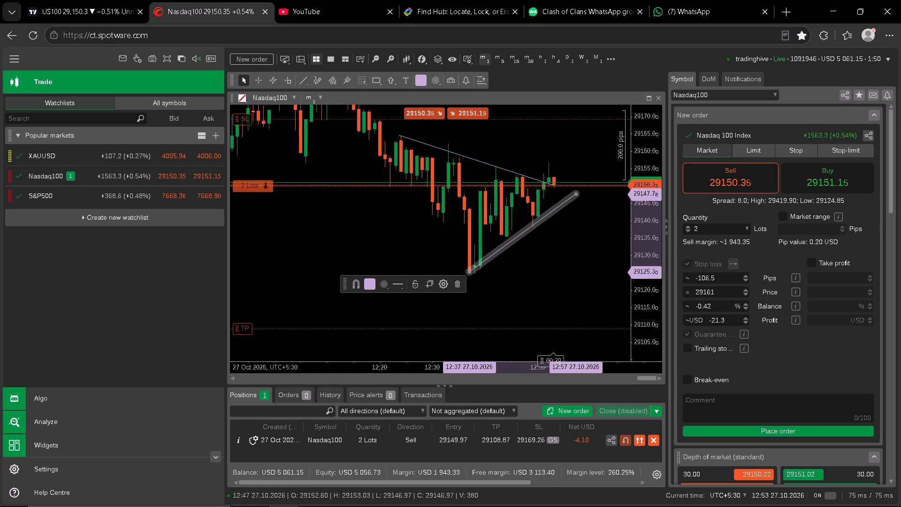
pyautogui.click(552, 249)
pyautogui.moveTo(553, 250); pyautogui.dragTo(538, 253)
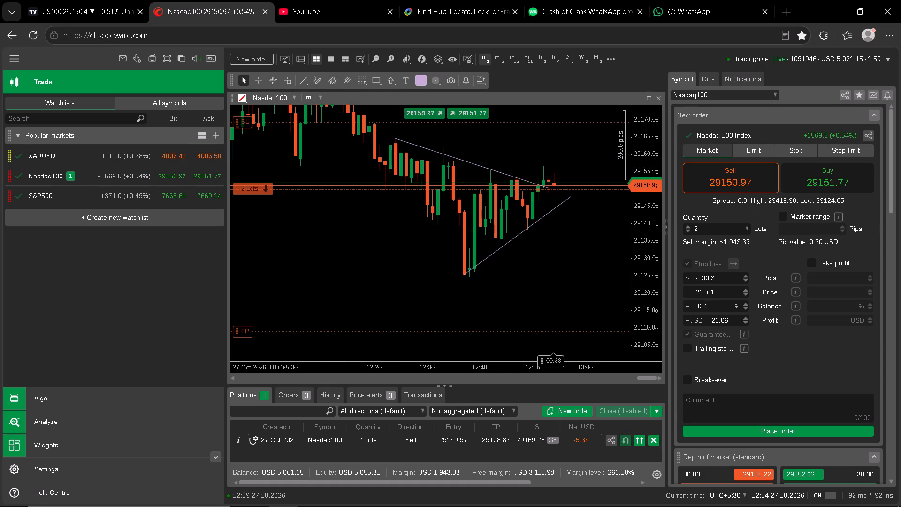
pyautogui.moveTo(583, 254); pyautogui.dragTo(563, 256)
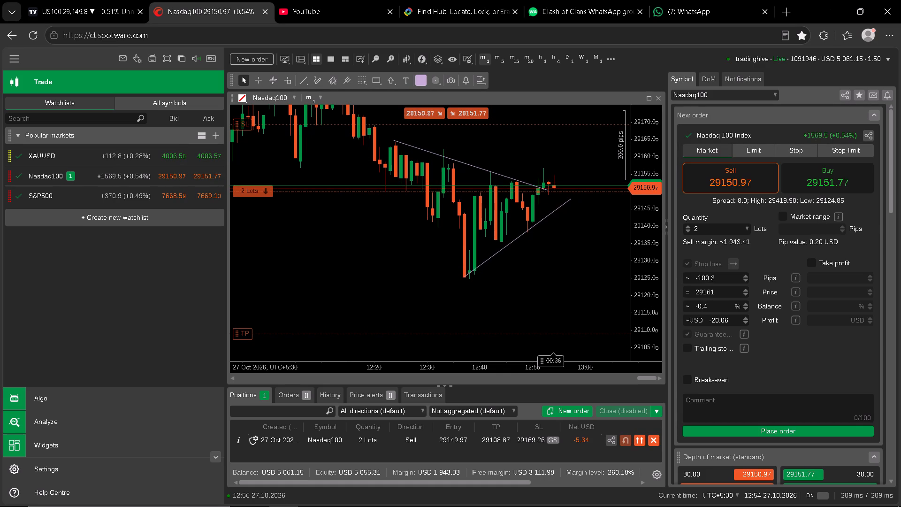
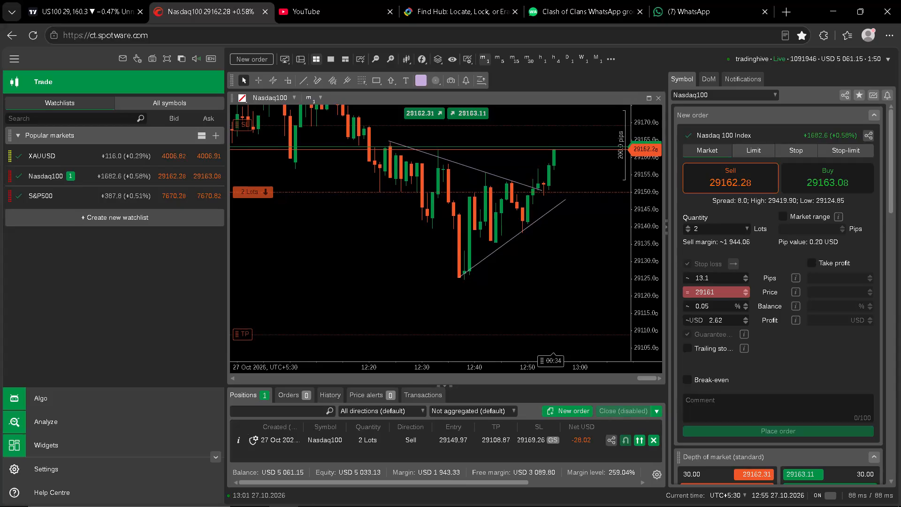
# Monitor the one-minute Nasdaq100 price against the trend lines and open sell position in cTrader, cross-checking the US100 chart on TradingView.
pyautogui.click(580, 268)
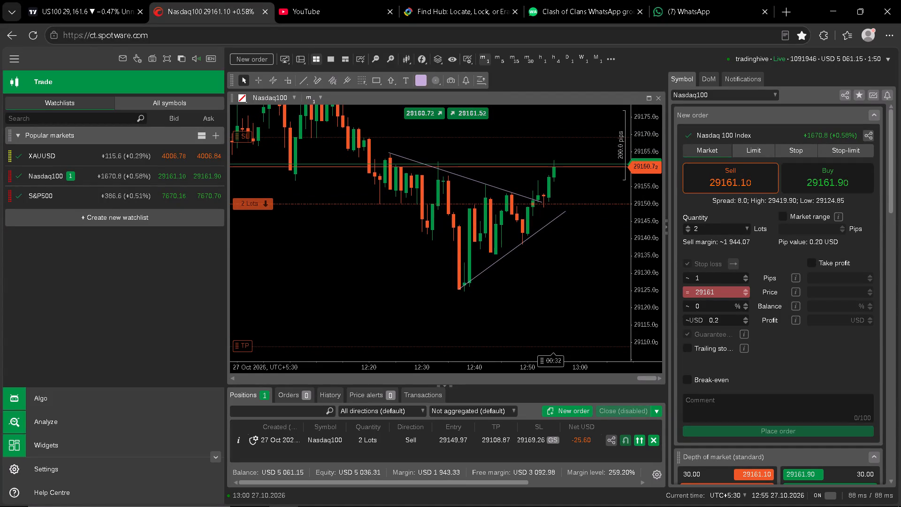
pyautogui.moveTo(641, 216); pyautogui.dragTo(642, 239)
pyautogui.moveTo(602, 252); pyautogui.dragTo(598, 243)
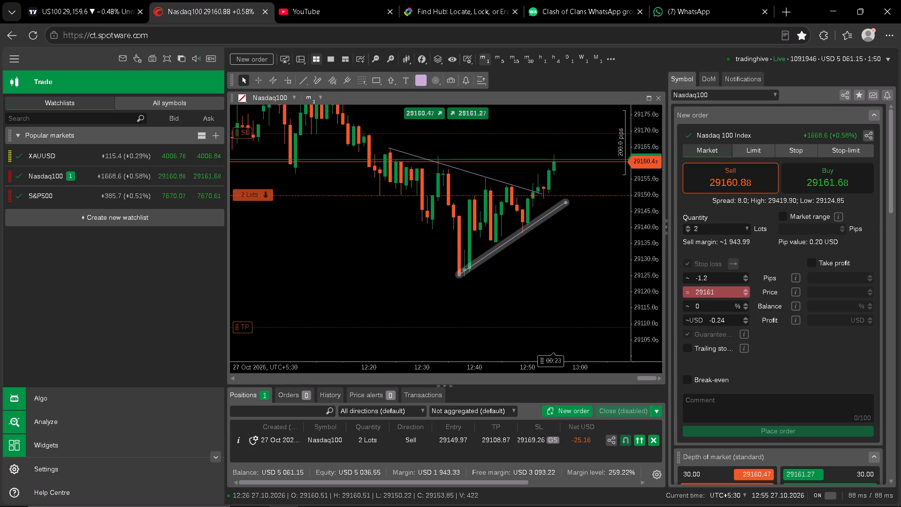
pyautogui.click(99, 0)
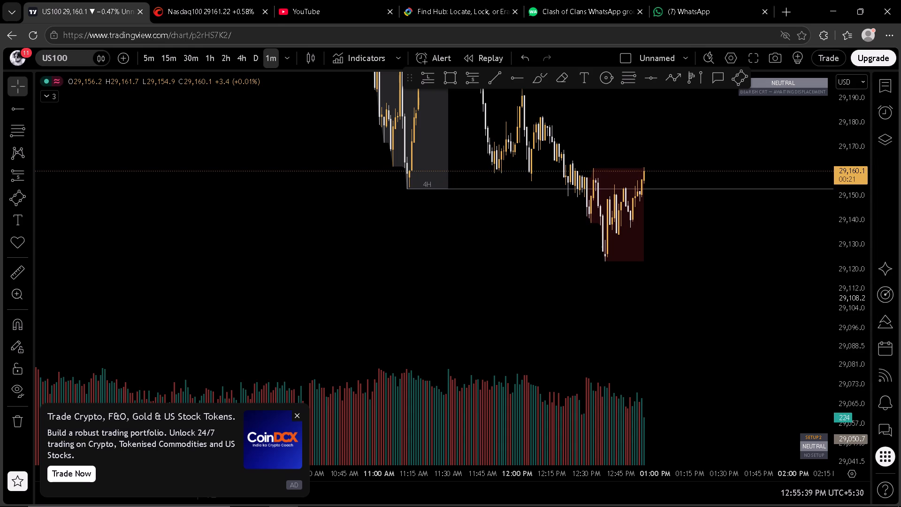
pyautogui.click(206, 0)
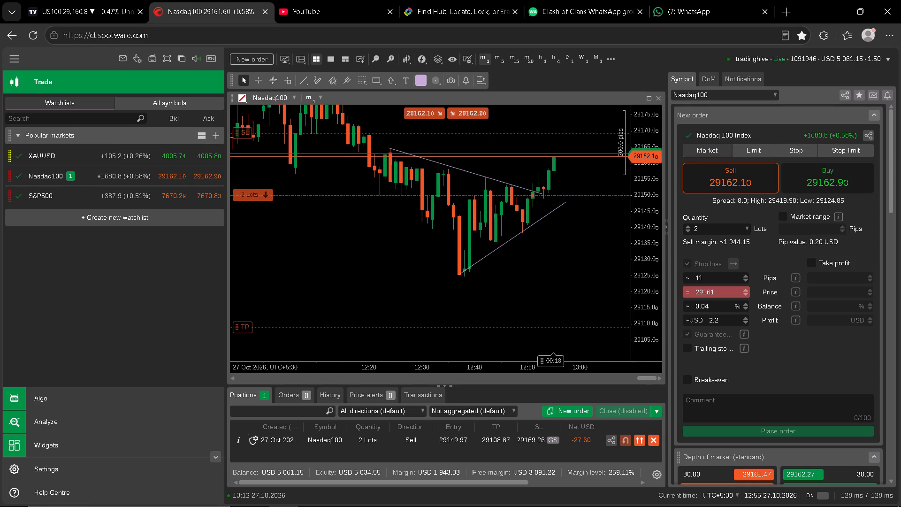
pyautogui.moveTo(588, 231); pyautogui.dragTo(583, 236)
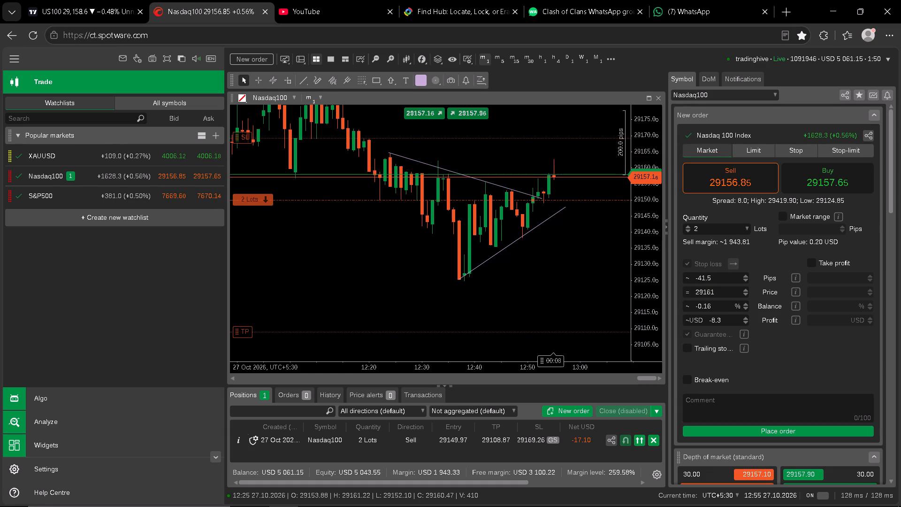
pyautogui.click(95, 0)
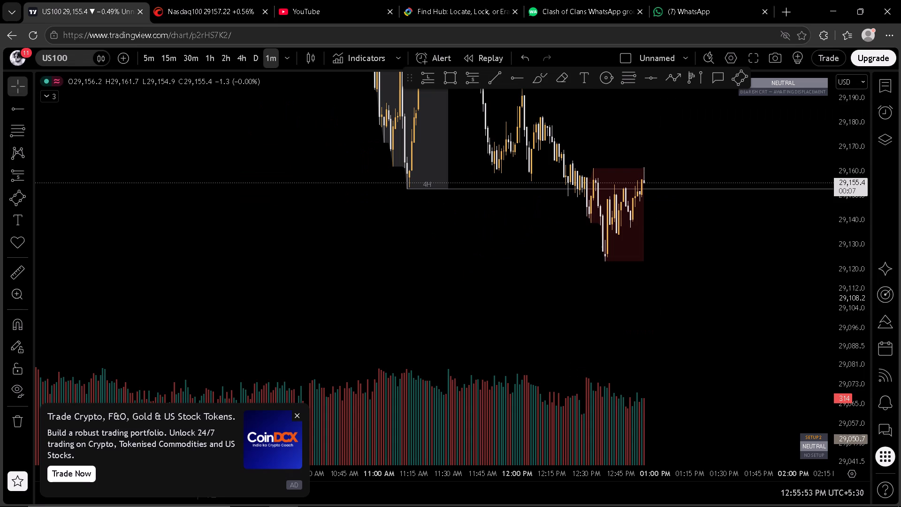
pyautogui.click(206, 0)
pyautogui.moveTo(595, 260); pyautogui.dragTo(592, 260)
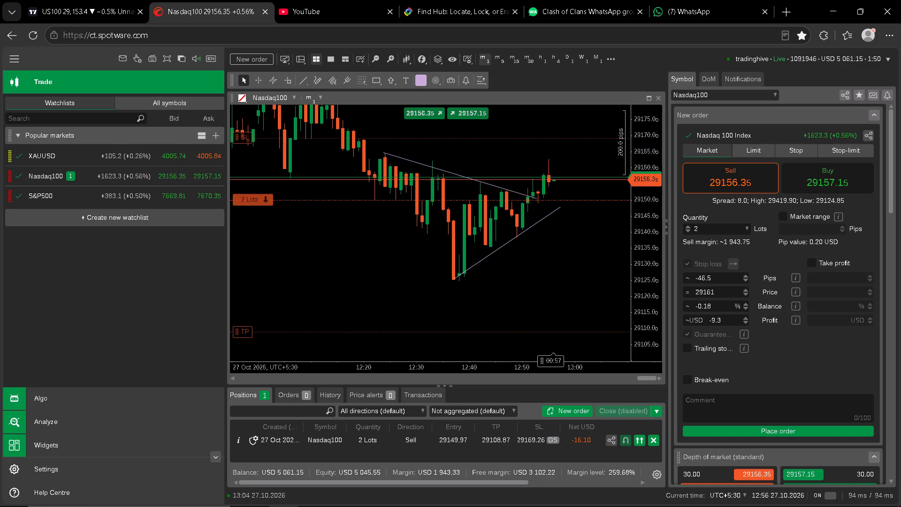
pyautogui.moveTo(592, 260); pyautogui.dragTo(580, 251)
pyautogui.click(580, 251)
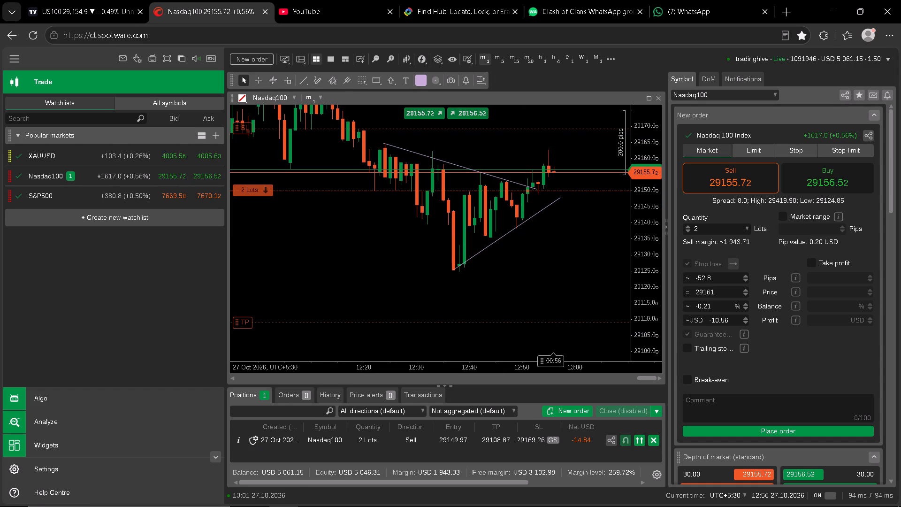
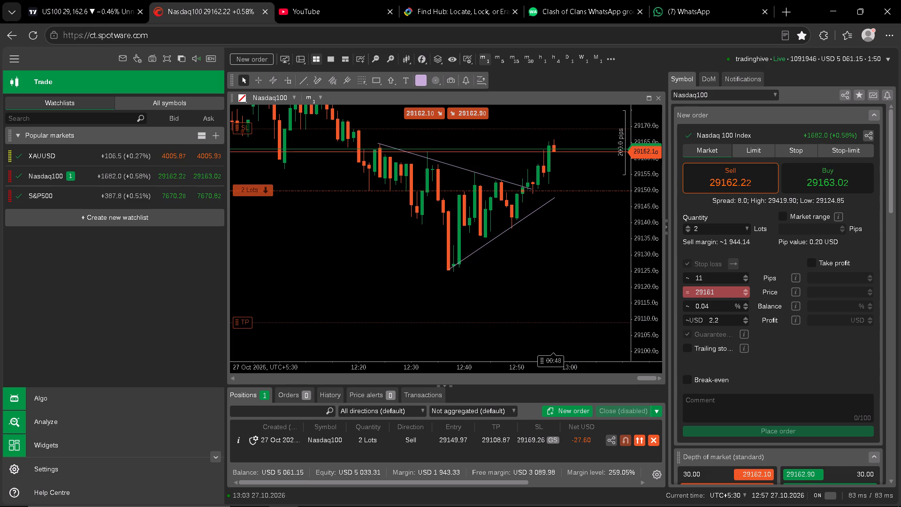
# Continue monitoring the one-minute Nasdaq100 candles against the two trend lines and the open 2-lot sell position.
pyautogui.moveTo(577, 264); pyautogui.dragTo(574, 276)
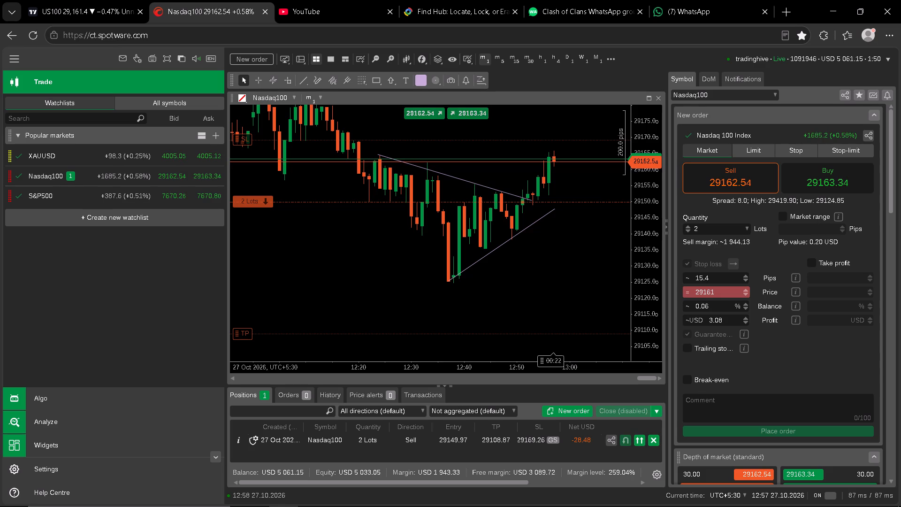
pyautogui.moveTo(560, 280); pyautogui.dragTo(537, 274)
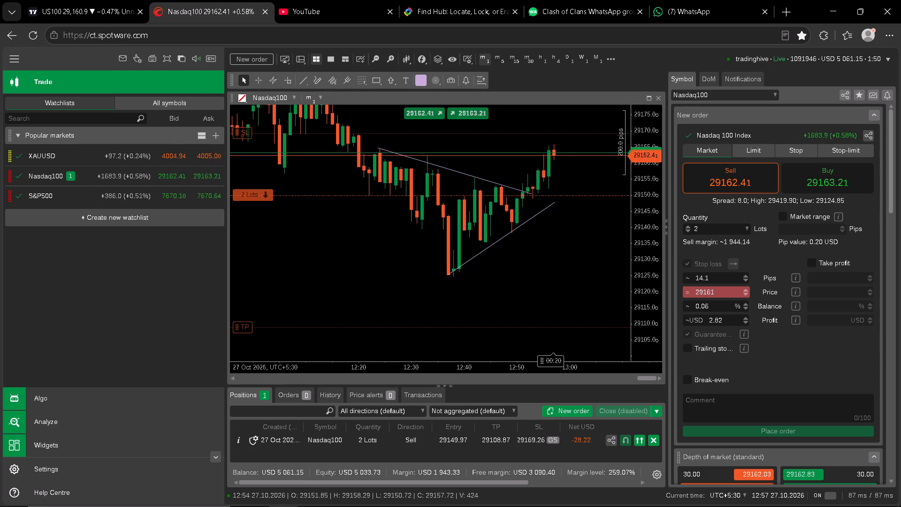
pyautogui.click(537, 274)
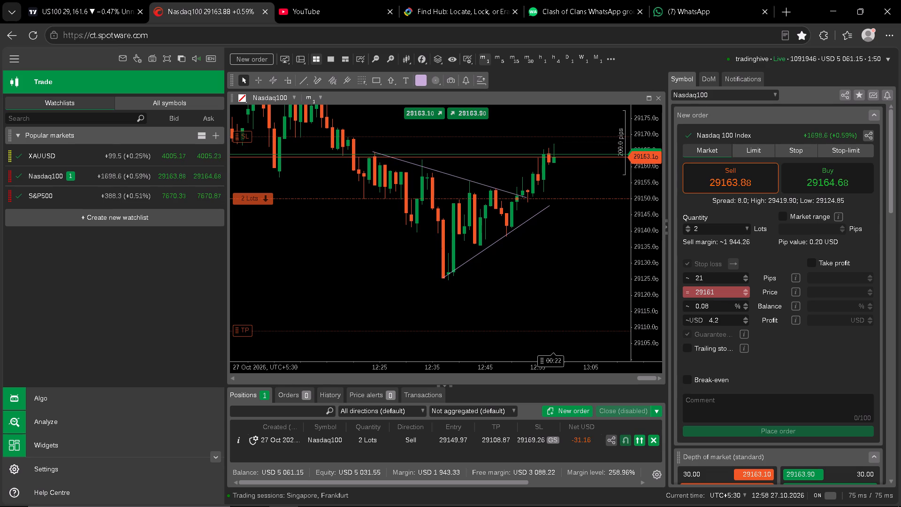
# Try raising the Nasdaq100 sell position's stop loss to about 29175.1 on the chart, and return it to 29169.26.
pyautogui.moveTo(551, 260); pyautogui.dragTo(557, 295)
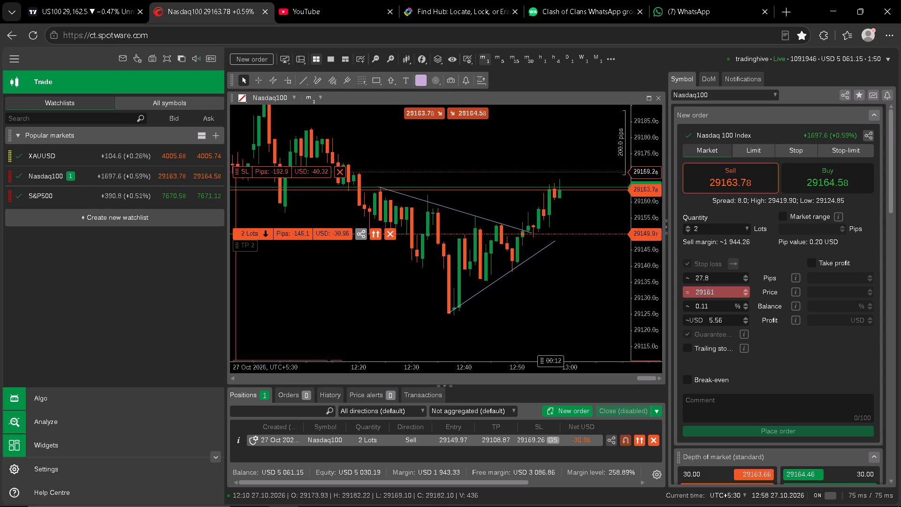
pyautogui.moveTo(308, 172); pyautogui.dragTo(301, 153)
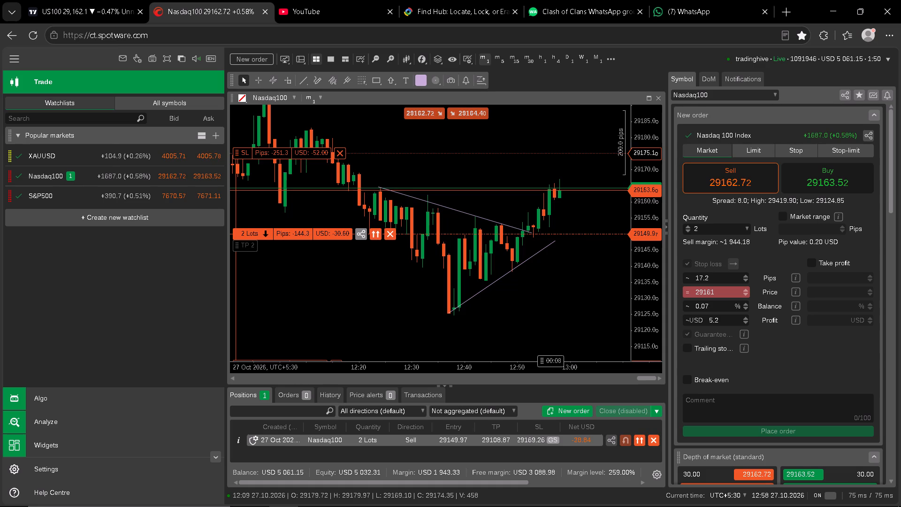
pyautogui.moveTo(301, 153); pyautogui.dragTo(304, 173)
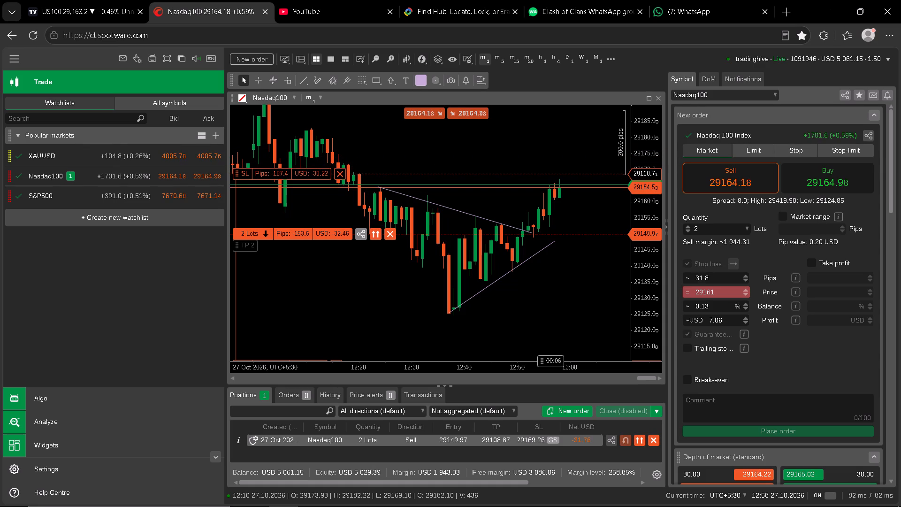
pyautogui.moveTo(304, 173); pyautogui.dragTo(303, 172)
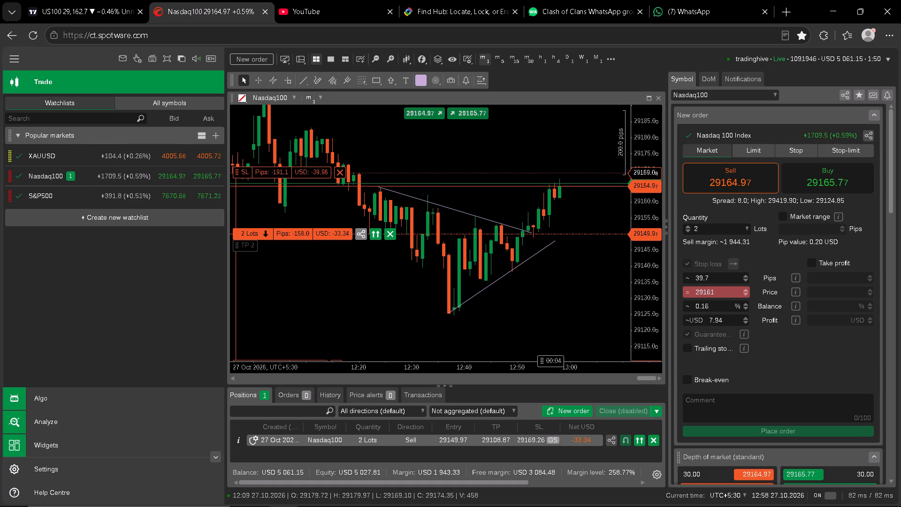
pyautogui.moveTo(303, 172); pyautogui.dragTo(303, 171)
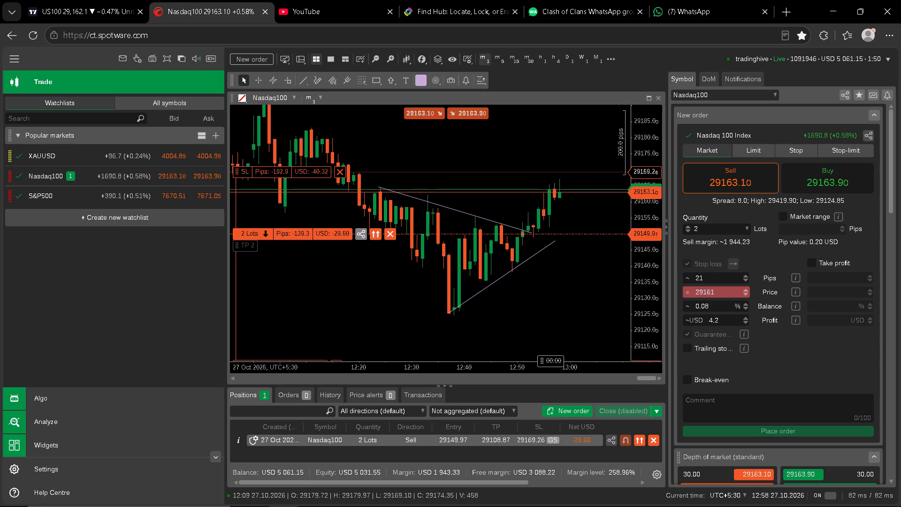
# Examine the latest one-minute Nasdaq100 candles relative to the sell position's stop loss and entry levels.
pyautogui.click(610, 270)
pyautogui.moveTo(641, 267); pyautogui.dragTo(637, 247)
pyautogui.moveTo(594, 261); pyautogui.dragTo(577, 263)
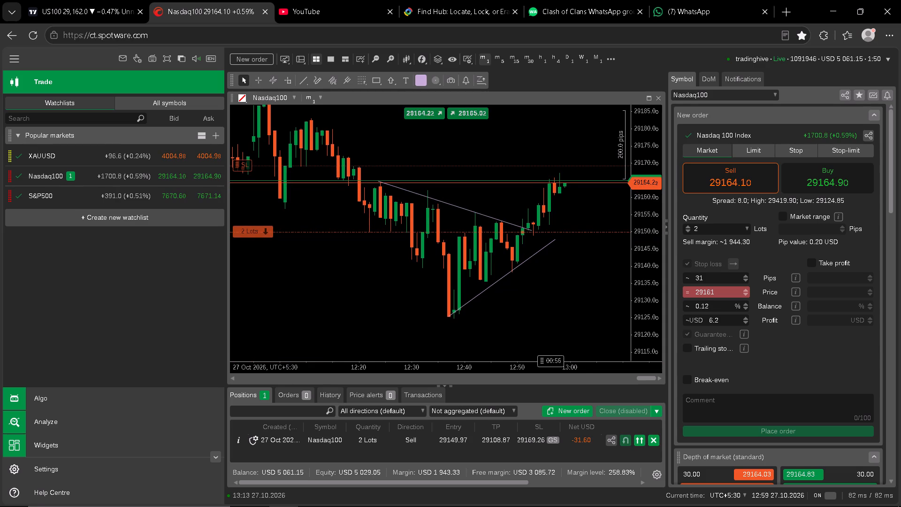
pyautogui.moveTo(577, 263); pyautogui.dragTo(573, 264)
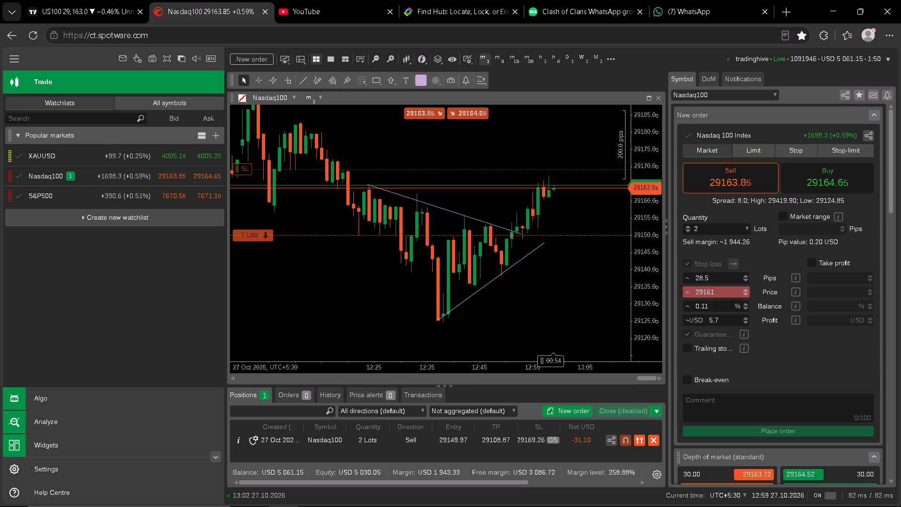
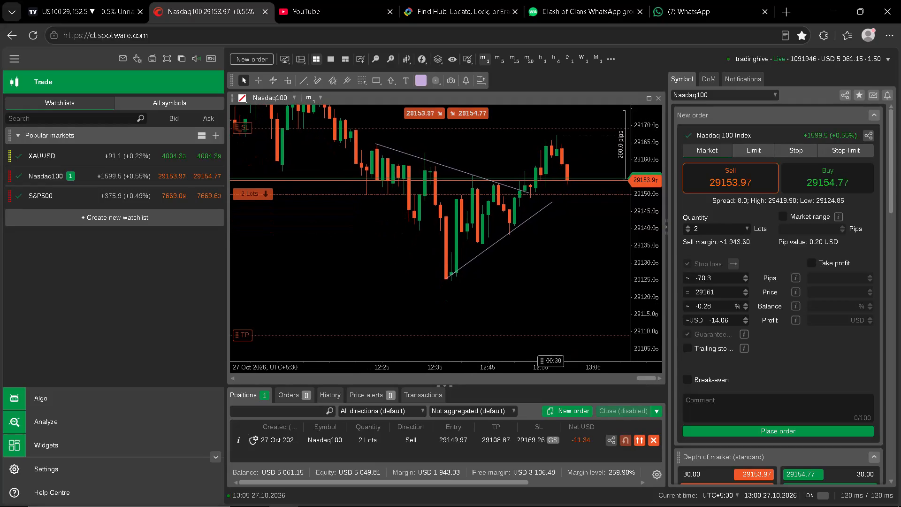
# Compare the latest one-minute Nasdaq100 candles around the open sell position with the US100 one-minute chart on TradingView, and return to cTrader.
pyautogui.moveTo(641, 212); pyautogui.dragTo(642, 224)
pyautogui.moveTo(591, 236); pyautogui.dragTo(575, 242)
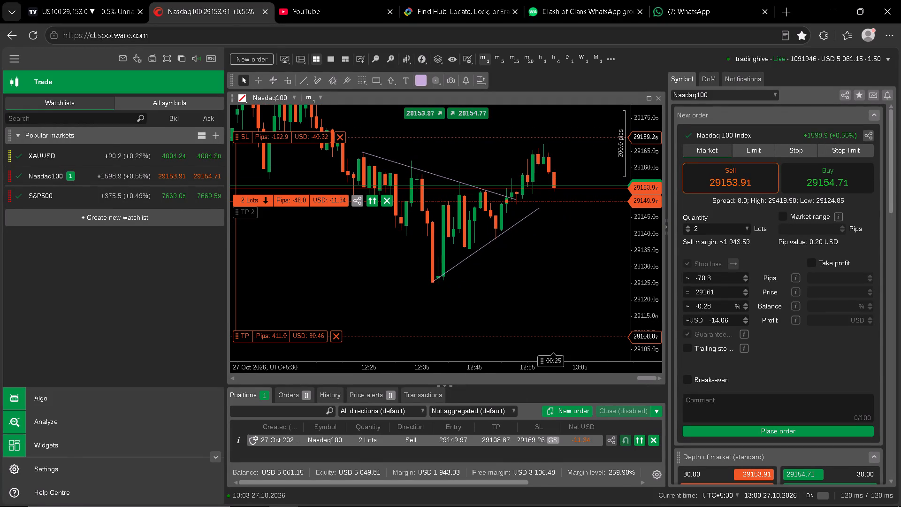
pyautogui.click(571, 238)
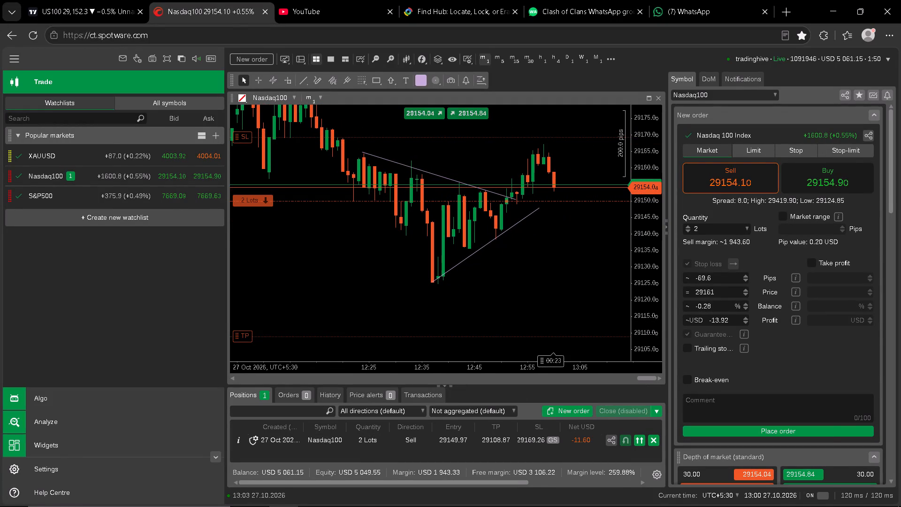
pyautogui.click(82, 0)
pyautogui.scroll(3, 503, 234)
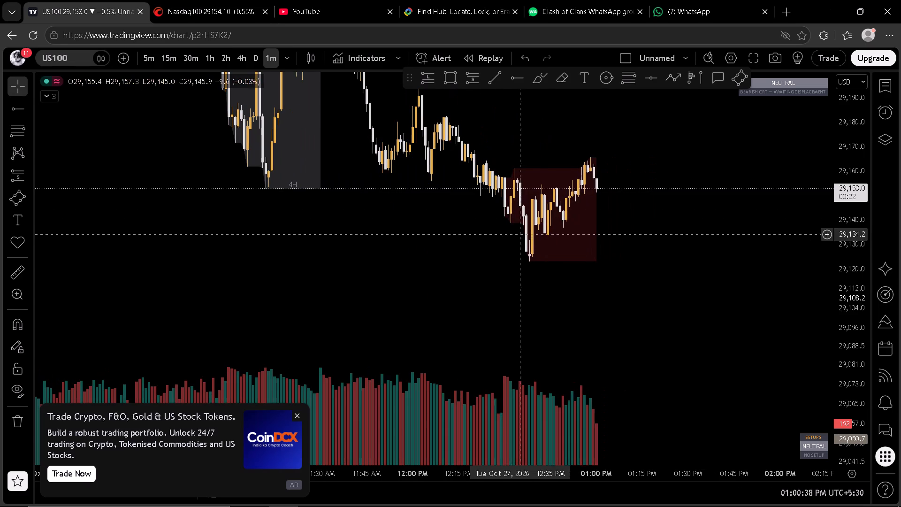
pyautogui.click(209, 0)
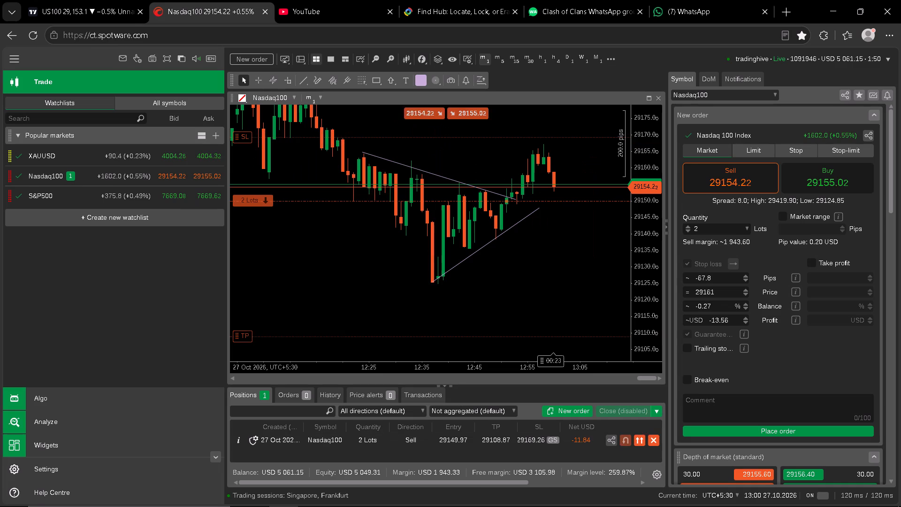
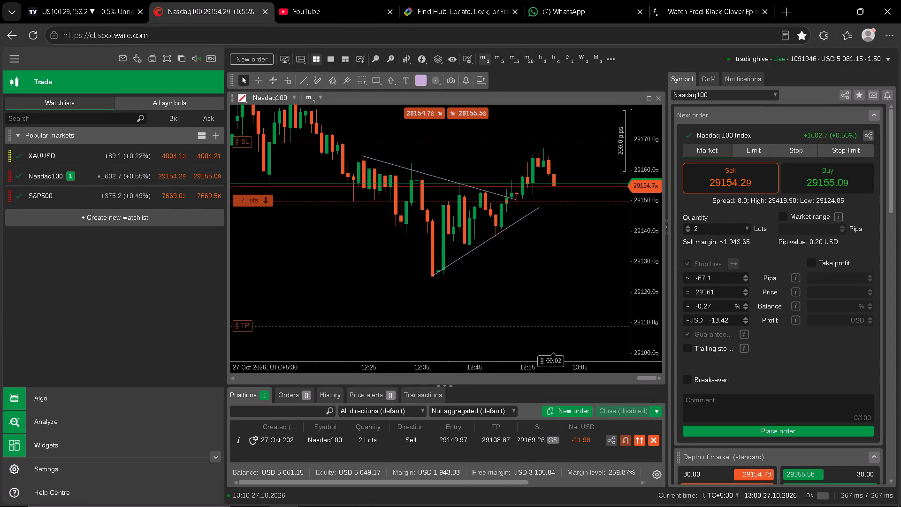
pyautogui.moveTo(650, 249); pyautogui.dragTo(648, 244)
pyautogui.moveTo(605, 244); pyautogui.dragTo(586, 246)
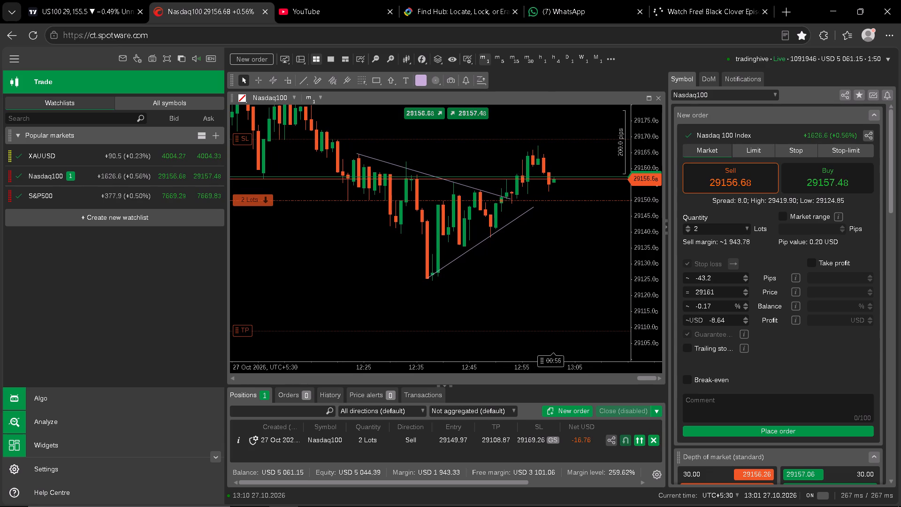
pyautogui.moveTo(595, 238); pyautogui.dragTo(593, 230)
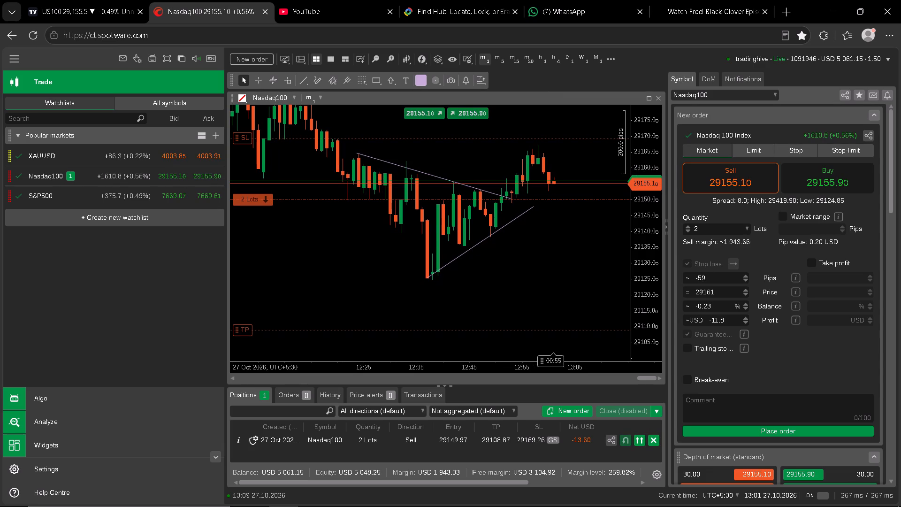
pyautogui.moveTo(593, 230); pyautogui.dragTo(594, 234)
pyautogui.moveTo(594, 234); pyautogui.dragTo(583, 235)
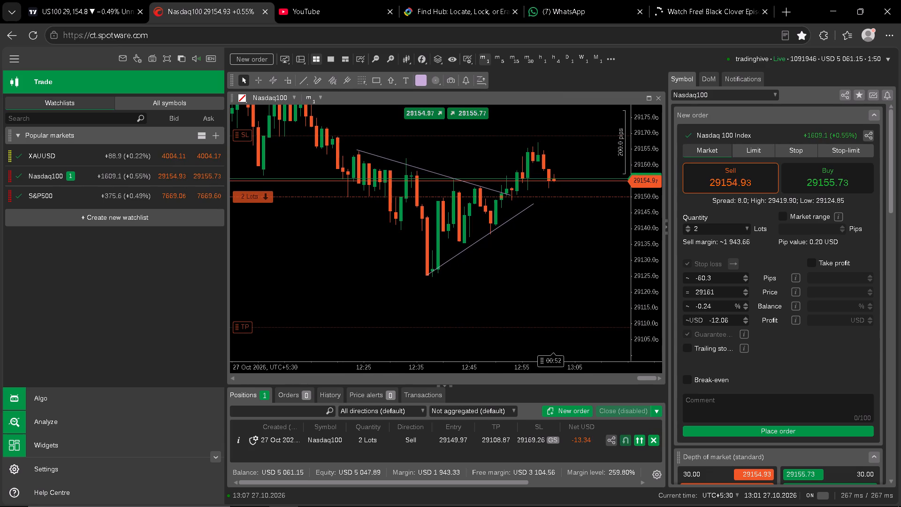
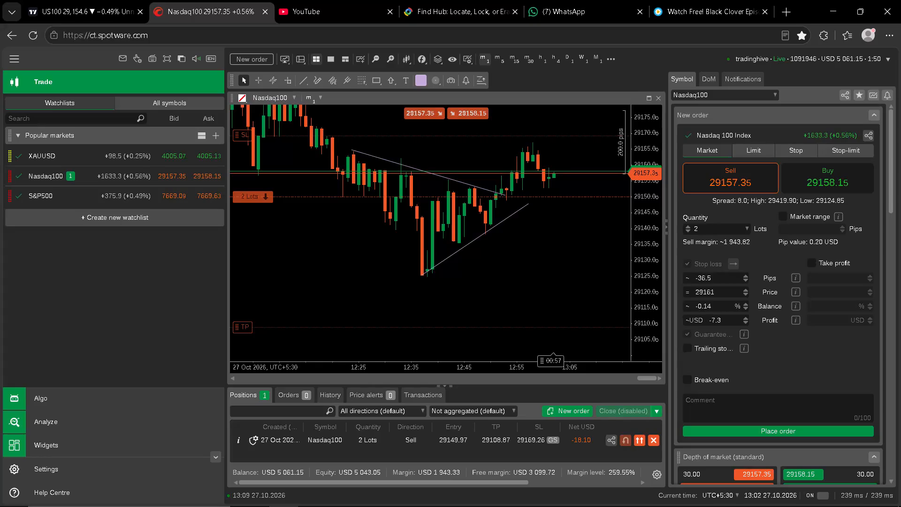
# Extend the upper end of the rising trend line beneath the Nasdaq100 candles to about 13:06 at price 29157.
pyautogui.moveTo(646, 249); pyautogui.dragTo(645, 238)
pyautogui.click(571, 244)
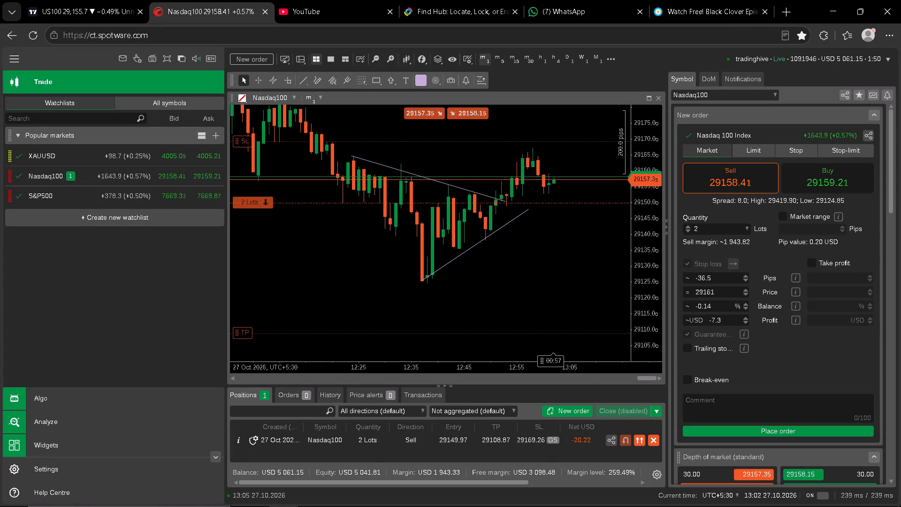
pyautogui.moveTo(571, 241); pyautogui.dragTo(571, 233)
pyautogui.moveTo(643, 247); pyautogui.dragTo(641, 230)
pyautogui.moveTo(577, 238); pyautogui.dragTo(568, 243)
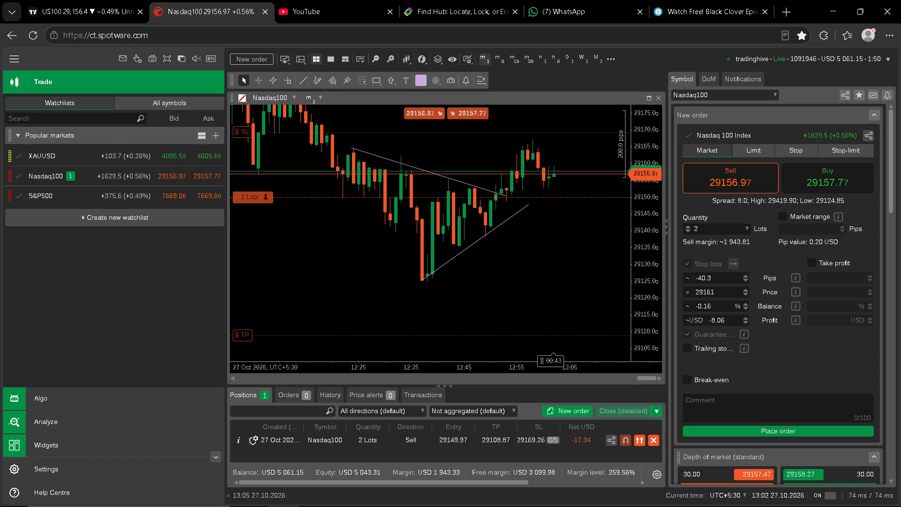
pyautogui.moveTo(565, 237); pyautogui.dragTo(562, 232)
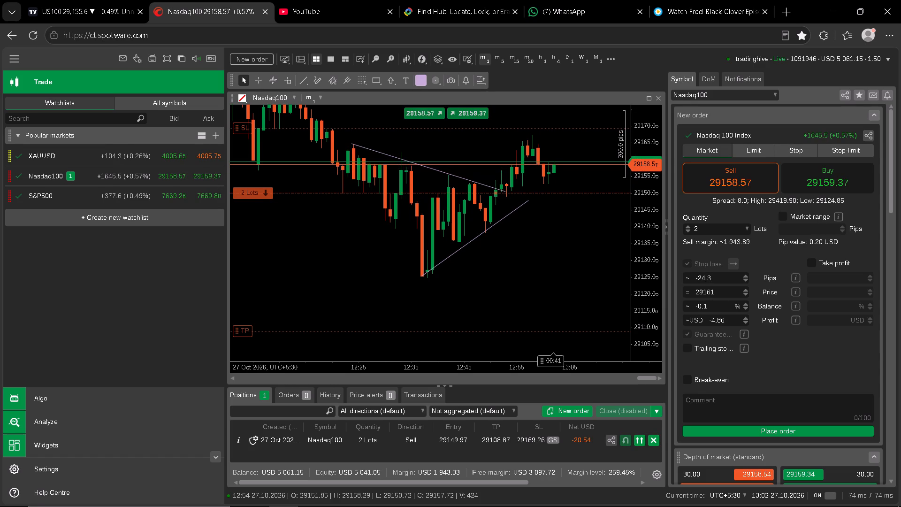
pyautogui.moveTo(528, 201); pyautogui.dragTo(576, 171)
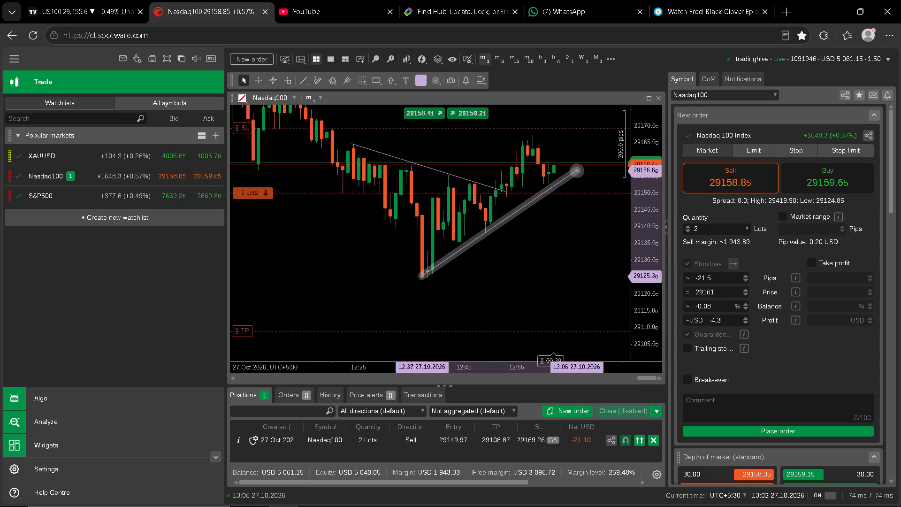
pyautogui.moveTo(576, 171); pyautogui.dragTo(577, 169)
pyautogui.click(570, 224)
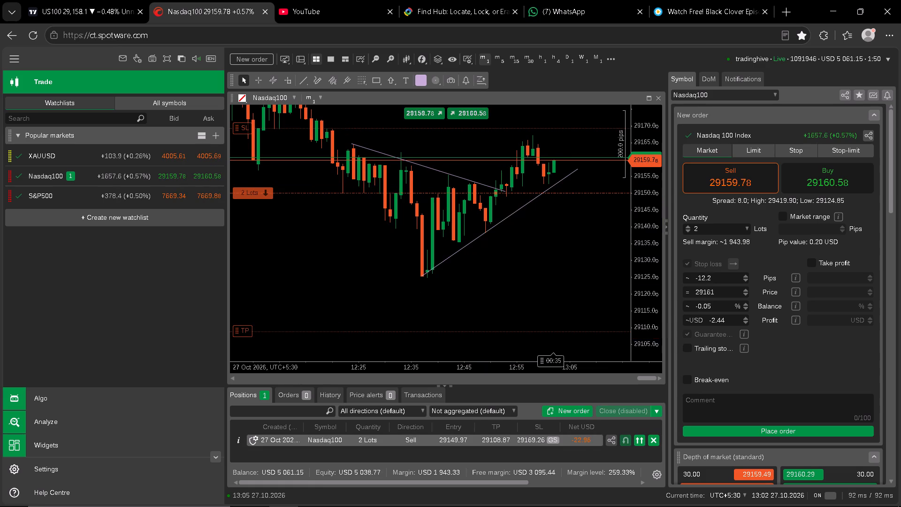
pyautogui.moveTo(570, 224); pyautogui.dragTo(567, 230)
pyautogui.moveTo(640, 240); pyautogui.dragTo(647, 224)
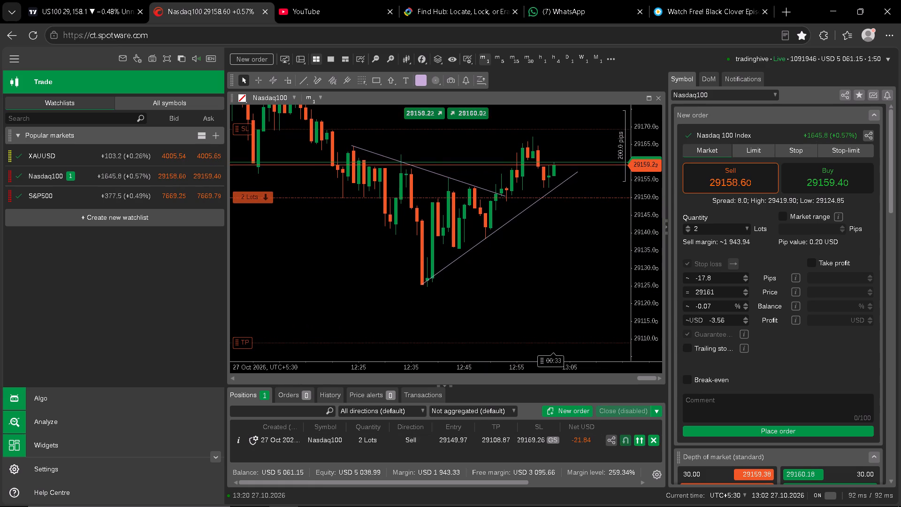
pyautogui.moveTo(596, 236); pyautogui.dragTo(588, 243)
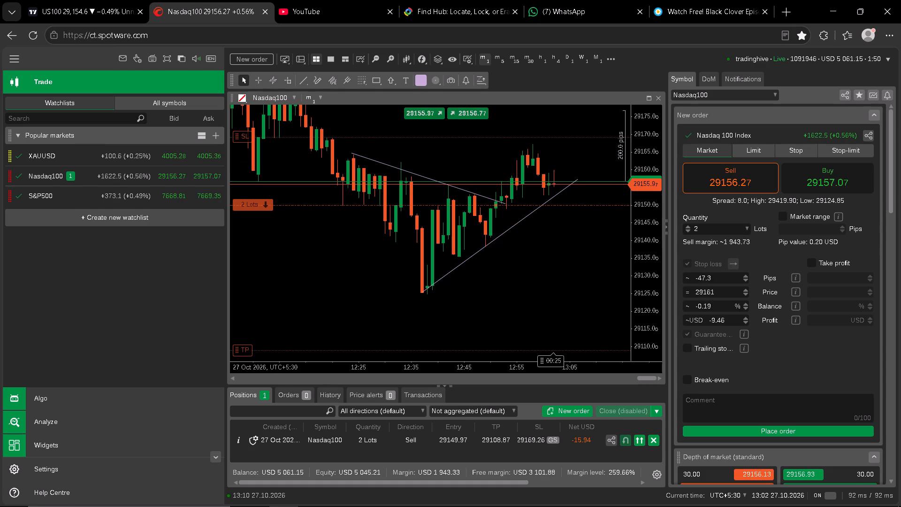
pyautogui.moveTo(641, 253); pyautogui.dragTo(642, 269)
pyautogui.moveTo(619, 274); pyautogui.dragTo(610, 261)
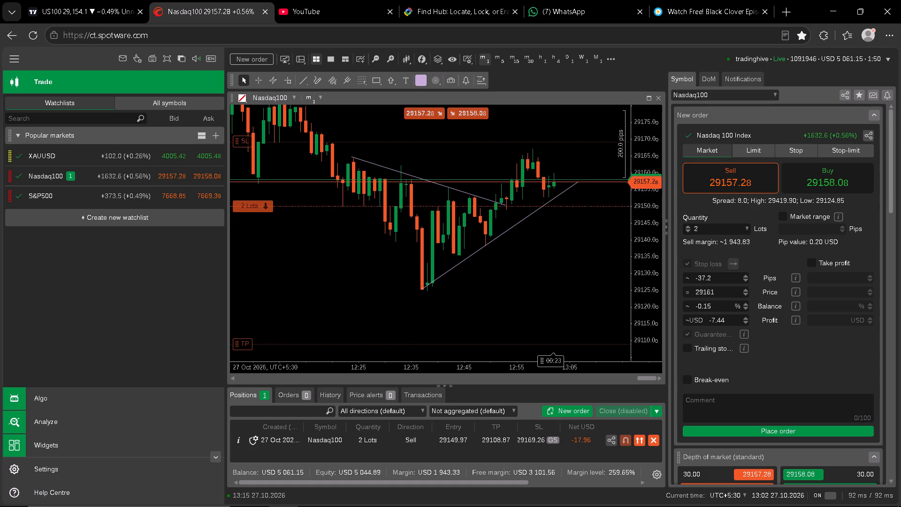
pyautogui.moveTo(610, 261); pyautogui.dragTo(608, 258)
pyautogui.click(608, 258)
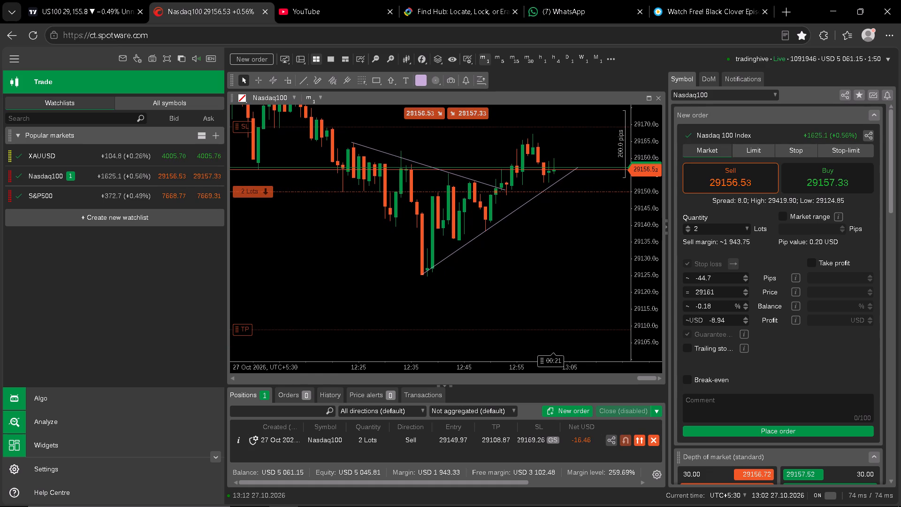
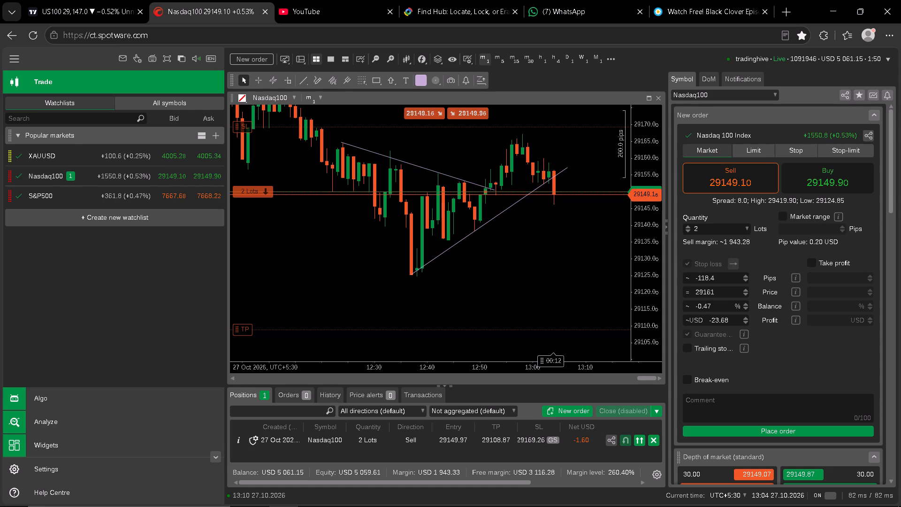
# Draw a horizontal line on the Nasdaq100 chart at about 29145.4, just below the low of the latest red candle.
pyautogui.moveTo(573, 263); pyautogui.dragTo(571, 260)
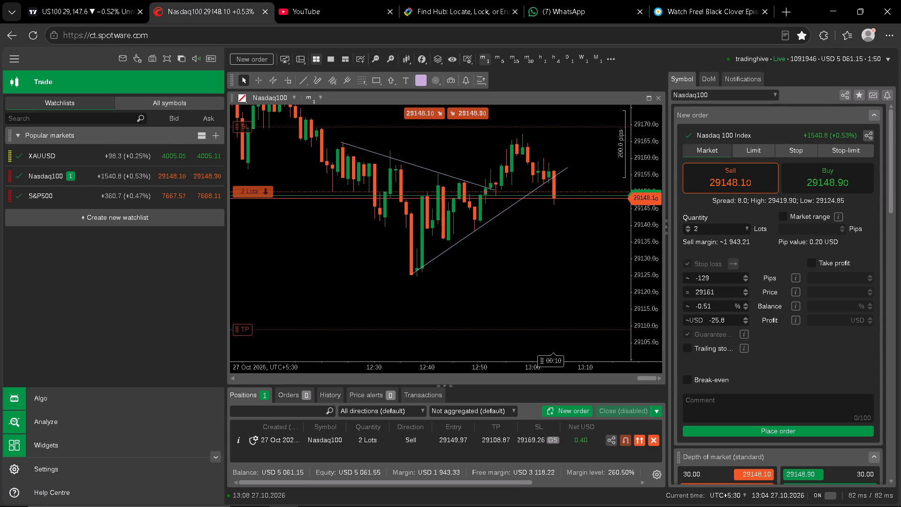
pyautogui.moveTo(571, 260); pyautogui.dragTo(571, 258)
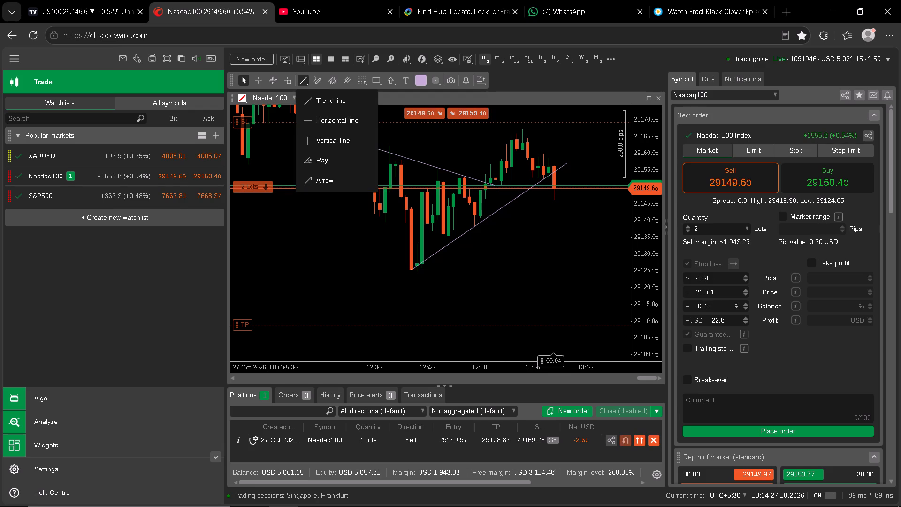
pyautogui.click(325, 124)
pyautogui.click(580, 200)
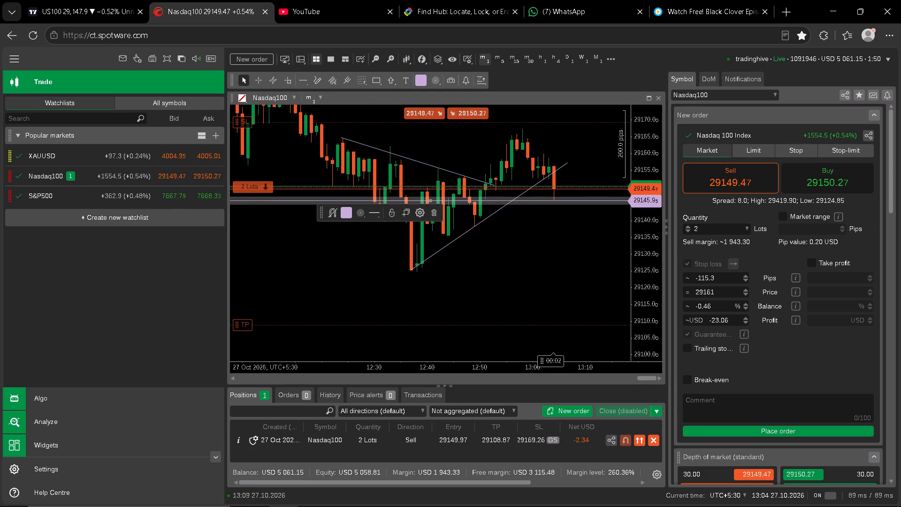
pyautogui.moveTo(580, 200); pyautogui.dragTo(584, 202)
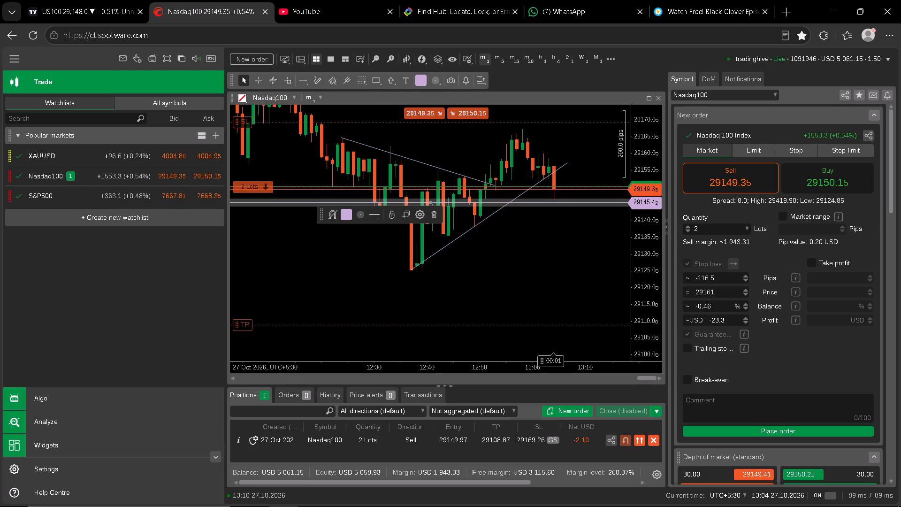
pyautogui.click(576, 241)
pyautogui.moveTo(577, 244); pyautogui.dragTo(569, 236)
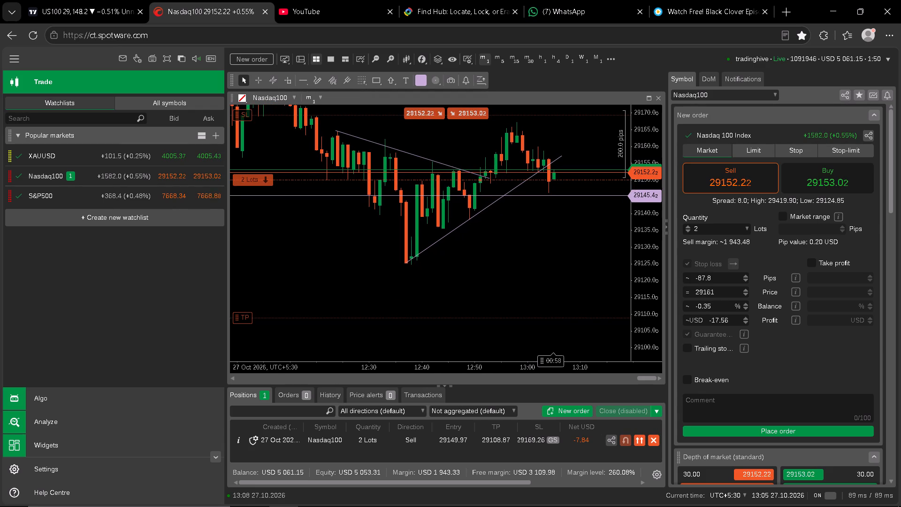
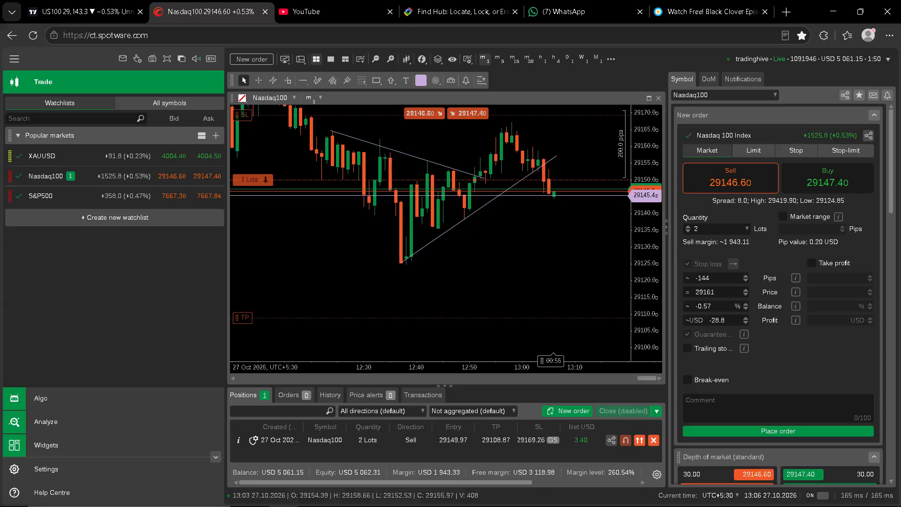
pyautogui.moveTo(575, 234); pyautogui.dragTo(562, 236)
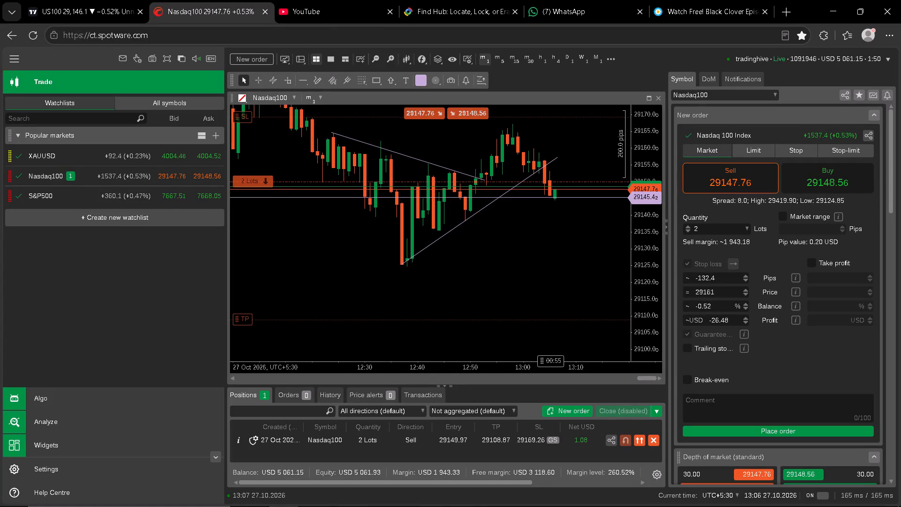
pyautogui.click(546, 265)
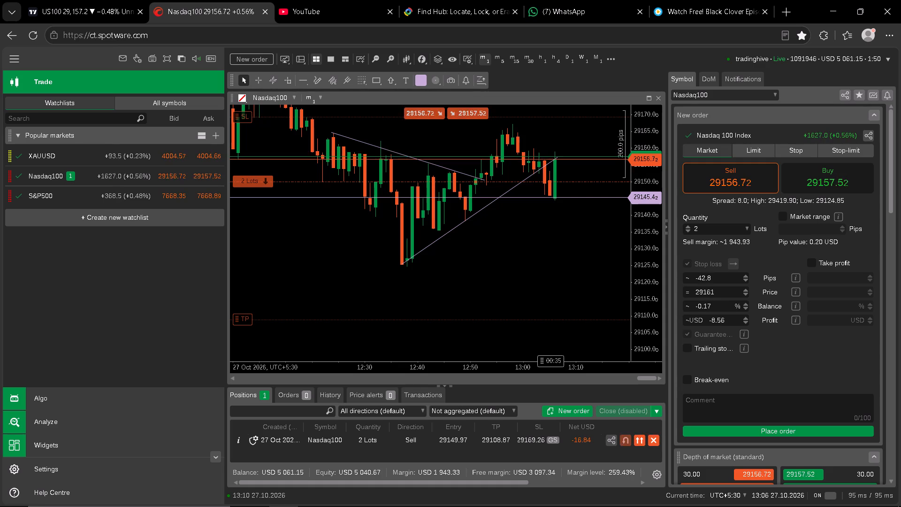
# Switch to TradingView and draw a rectangle on the US100 1-minute chart from about 29,144.4 to 29,137.2, spanning 12:48 PM to about 1:12 PM.
pyautogui.click(56, 0)
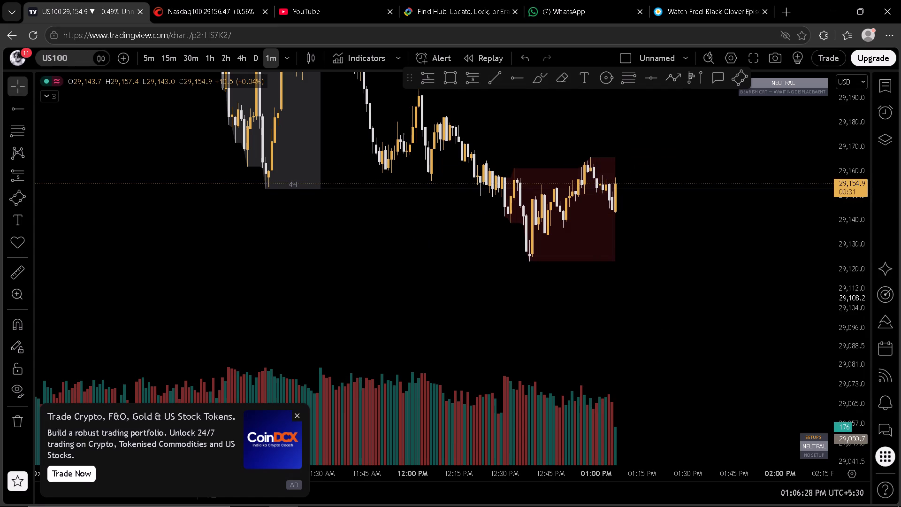
pyautogui.moveTo(656, 259); pyautogui.dragTo(633, 267)
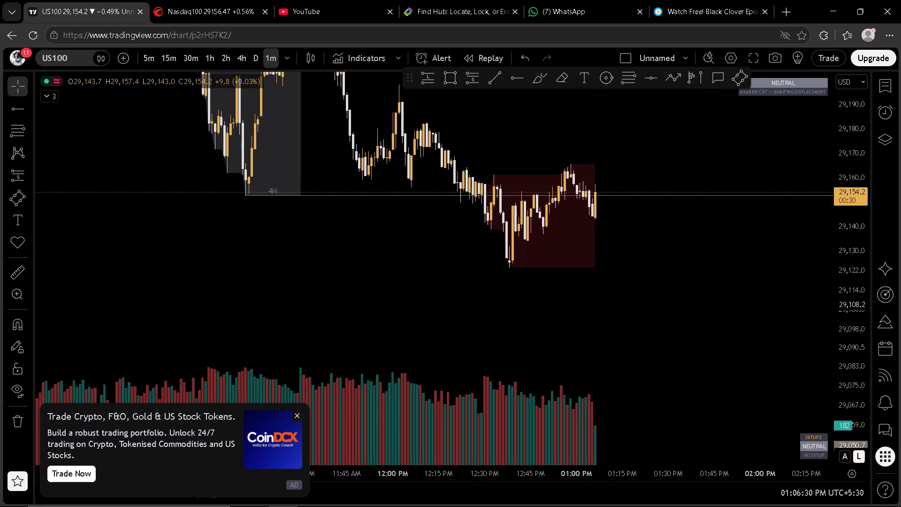
pyautogui.moveTo(870, 268); pyautogui.dragTo(859, 201)
pyautogui.moveTo(858, 235); pyautogui.dragTo(855, 186)
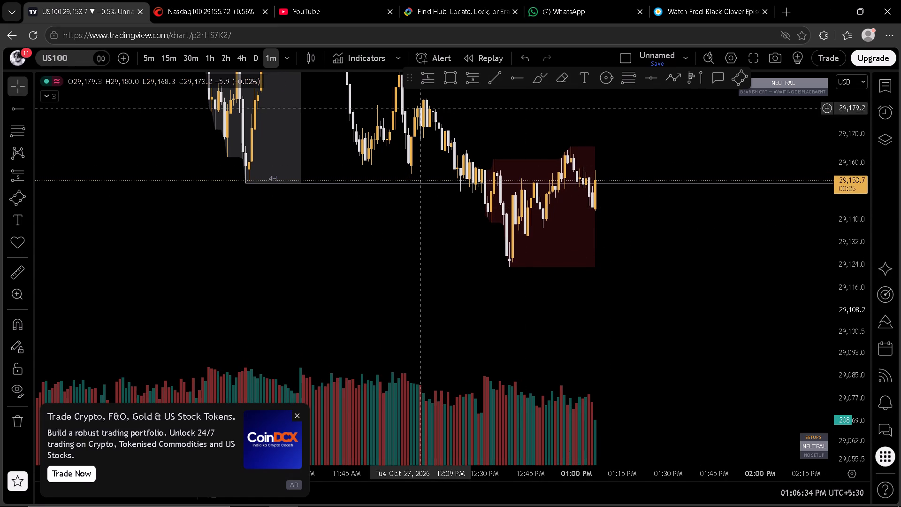
pyautogui.click(453, 69)
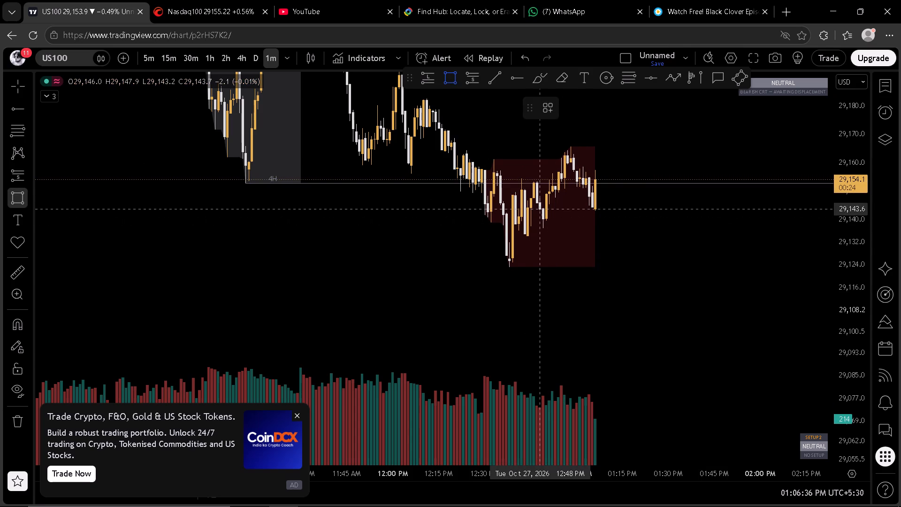
pyautogui.click(539, 207)
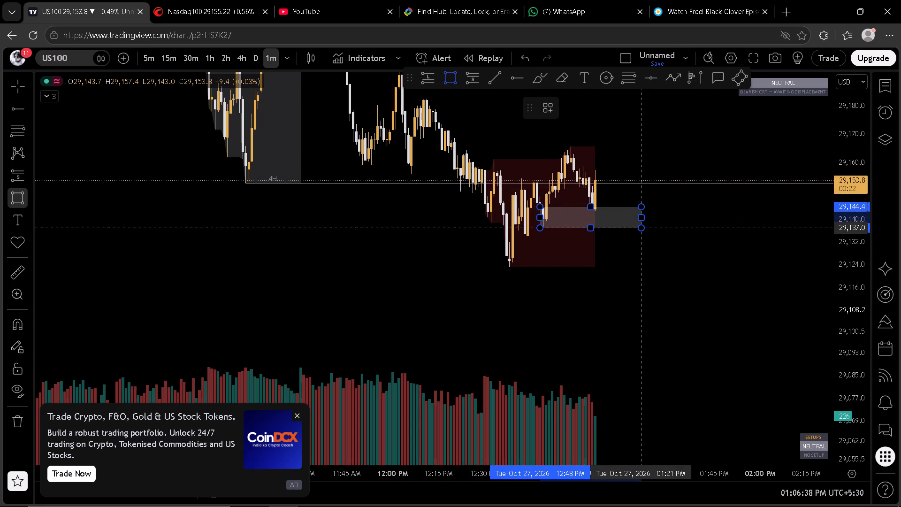
pyautogui.click(642, 227)
pyautogui.click(681, 200)
pyautogui.moveTo(641, 216); pyautogui.dragTo(611, 215)
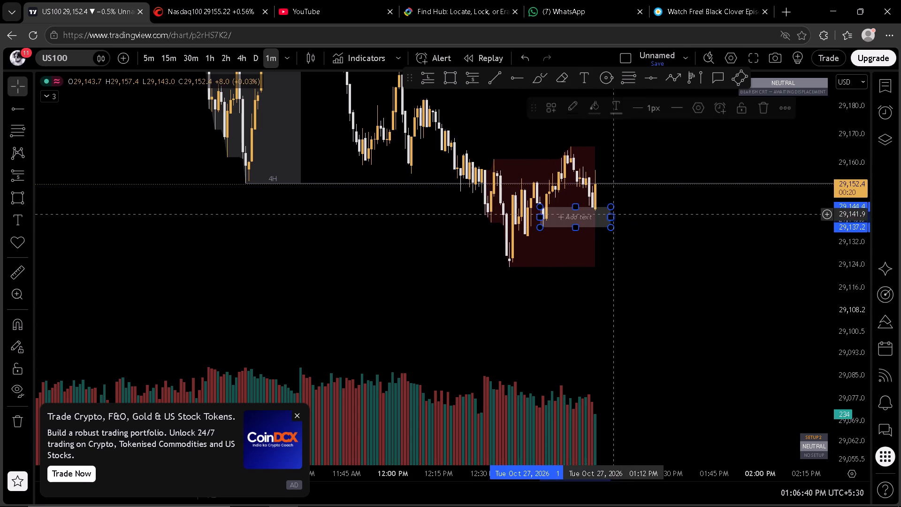
pyautogui.click(670, 199)
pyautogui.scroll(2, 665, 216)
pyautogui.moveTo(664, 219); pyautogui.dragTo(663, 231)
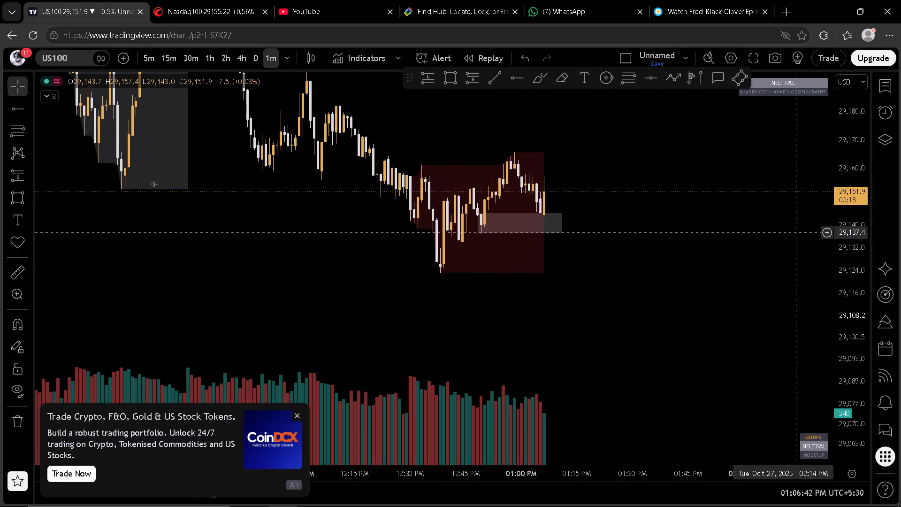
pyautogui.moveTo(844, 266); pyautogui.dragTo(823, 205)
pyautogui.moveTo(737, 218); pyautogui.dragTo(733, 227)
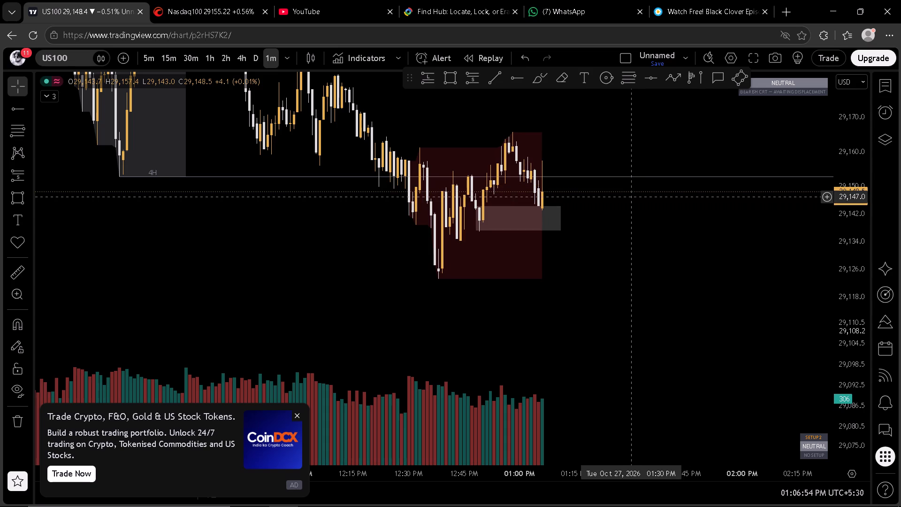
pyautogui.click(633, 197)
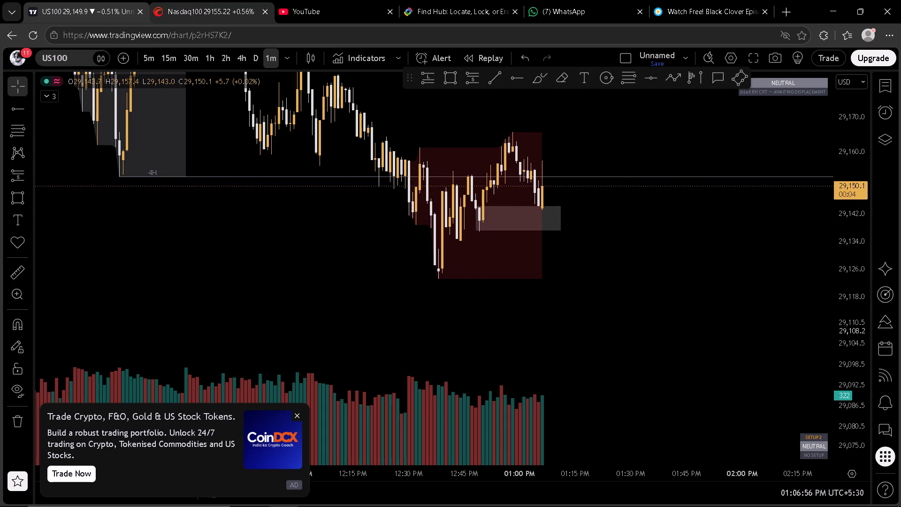
# Switch to cTrader and check the 2-lot Nasdaq100 sell position against price on the 1-minute chart.
pyautogui.click(197, 0)
pyautogui.moveTo(587, 251); pyautogui.dragTo(584, 261)
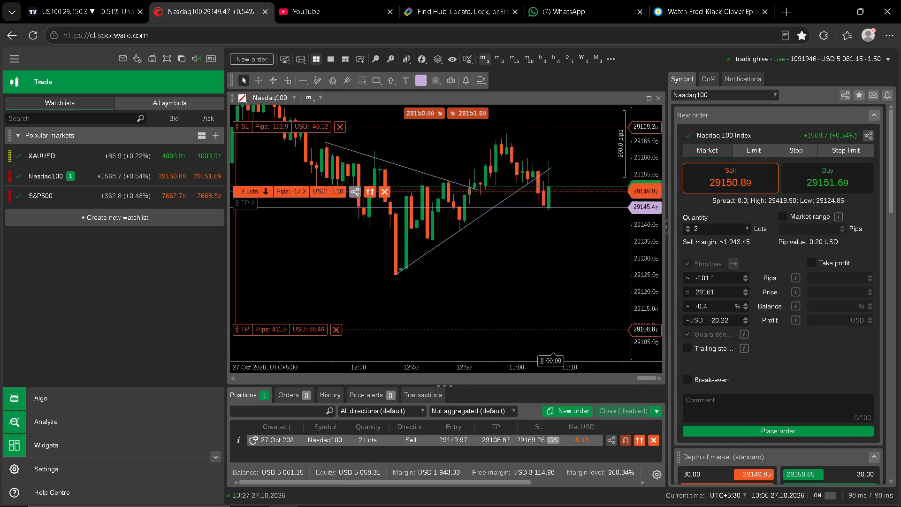
pyautogui.moveTo(598, 268); pyautogui.dragTo(597, 257)
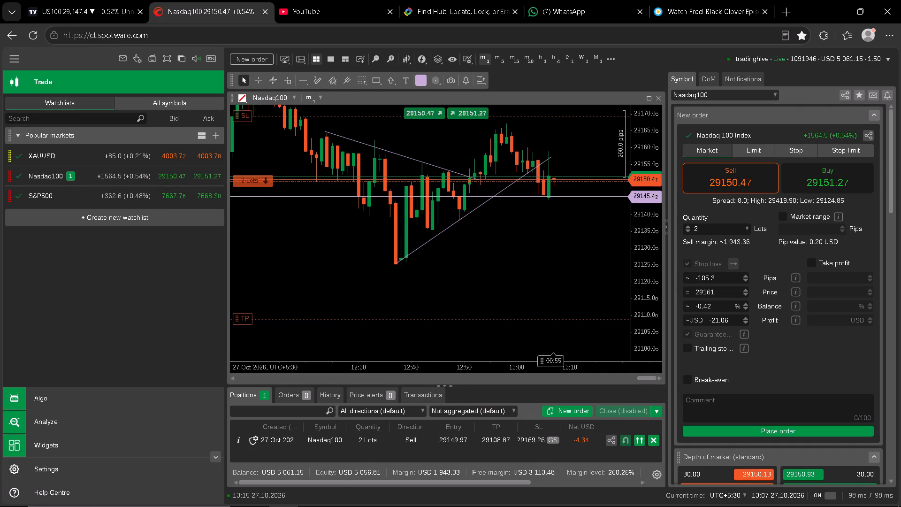
pyautogui.moveTo(591, 270); pyautogui.dragTo(590, 284)
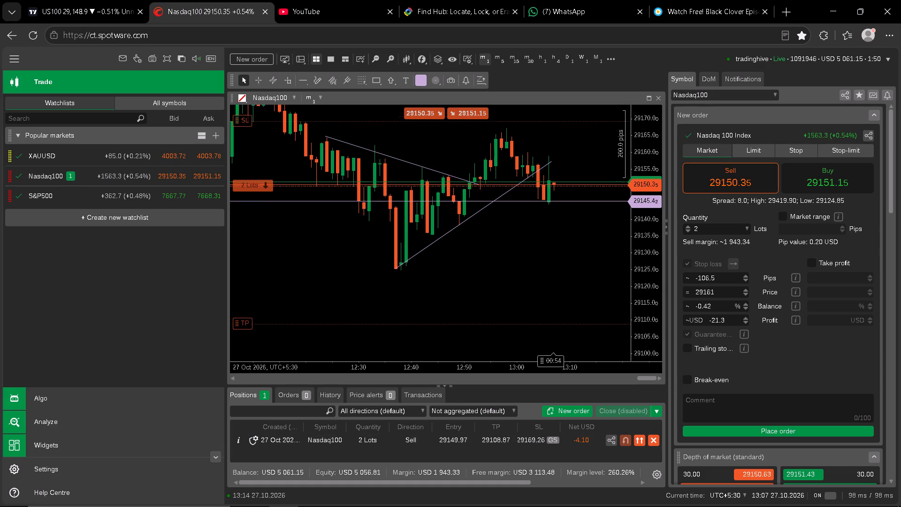
pyautogui.moveTo(590, 284); pyautogui.dragTo(589, 284)
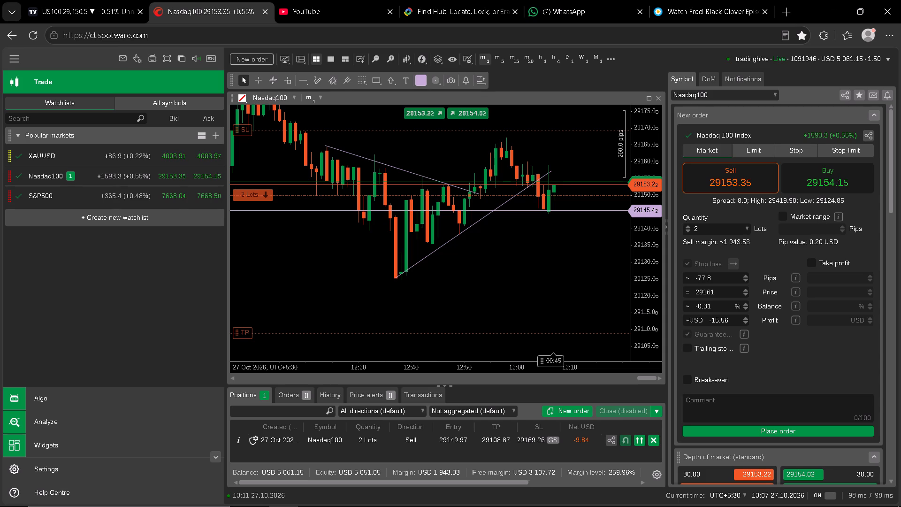
pyautogui.click(578, 281)
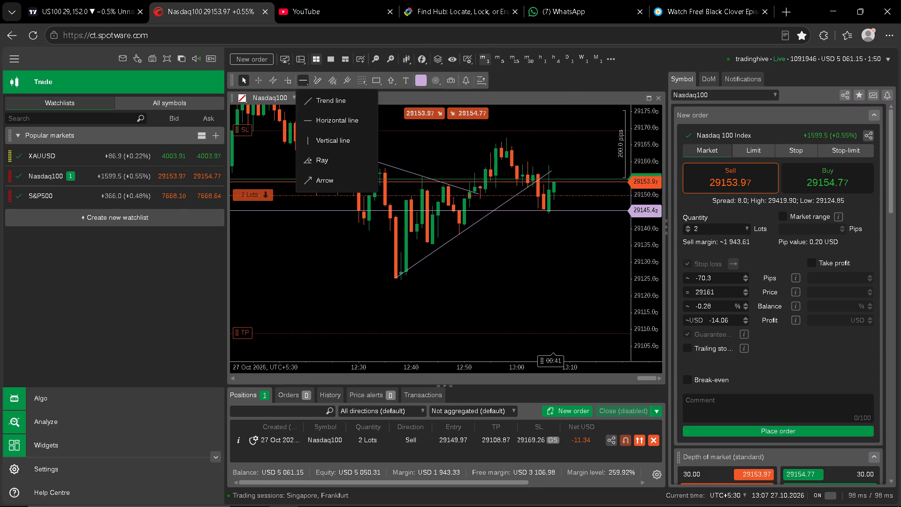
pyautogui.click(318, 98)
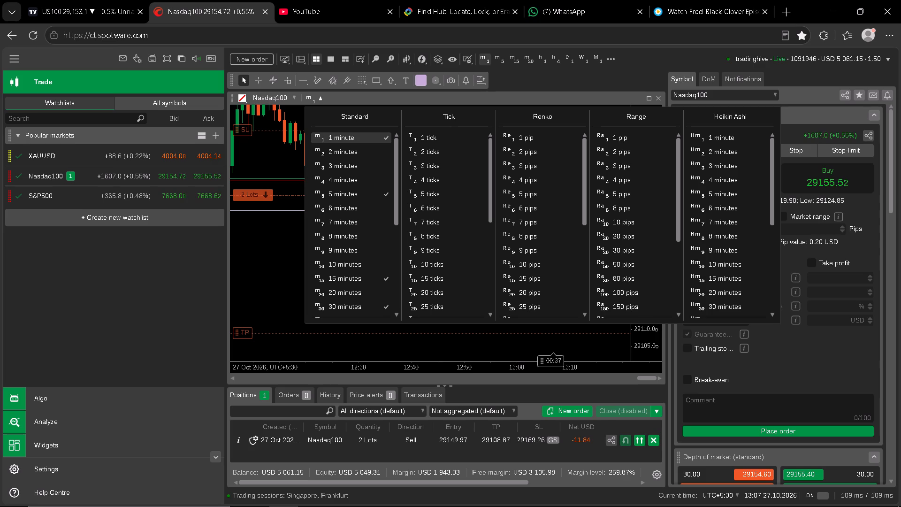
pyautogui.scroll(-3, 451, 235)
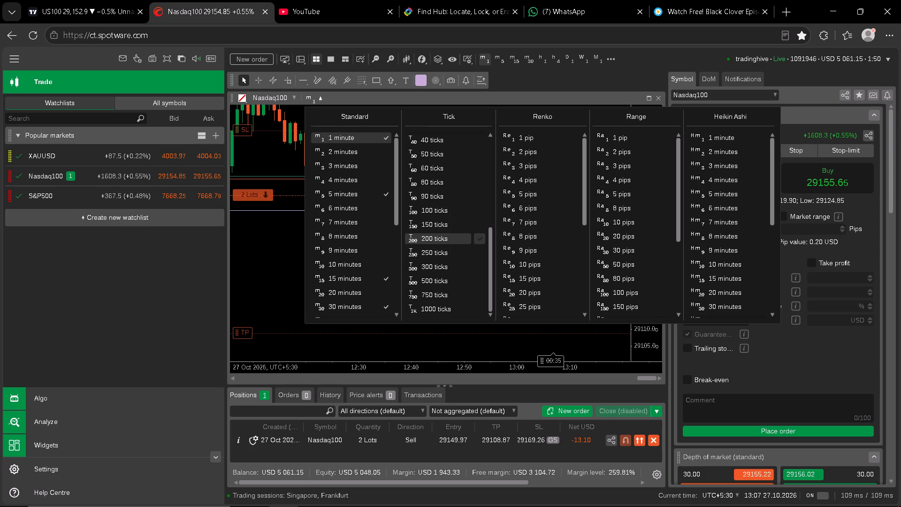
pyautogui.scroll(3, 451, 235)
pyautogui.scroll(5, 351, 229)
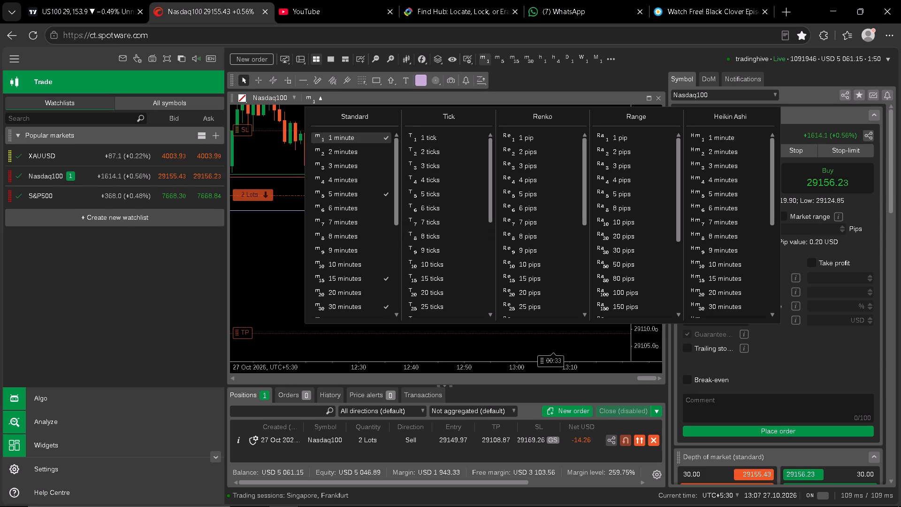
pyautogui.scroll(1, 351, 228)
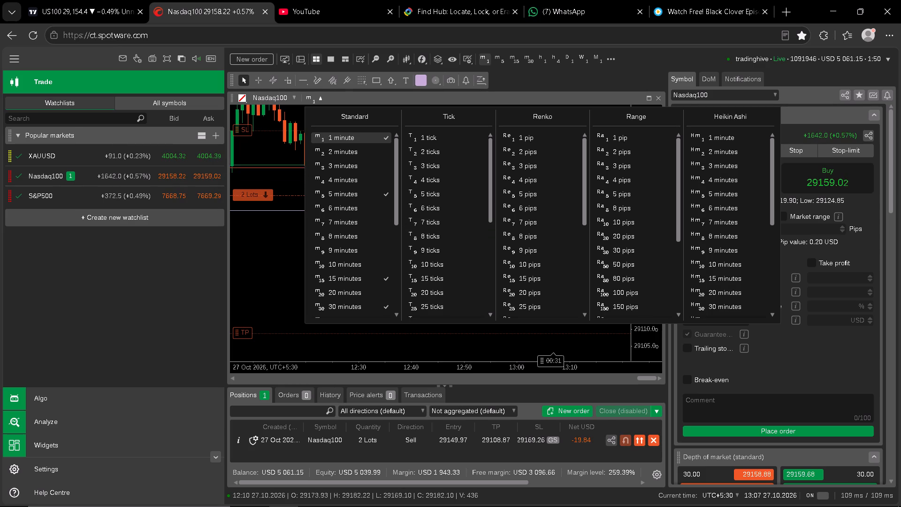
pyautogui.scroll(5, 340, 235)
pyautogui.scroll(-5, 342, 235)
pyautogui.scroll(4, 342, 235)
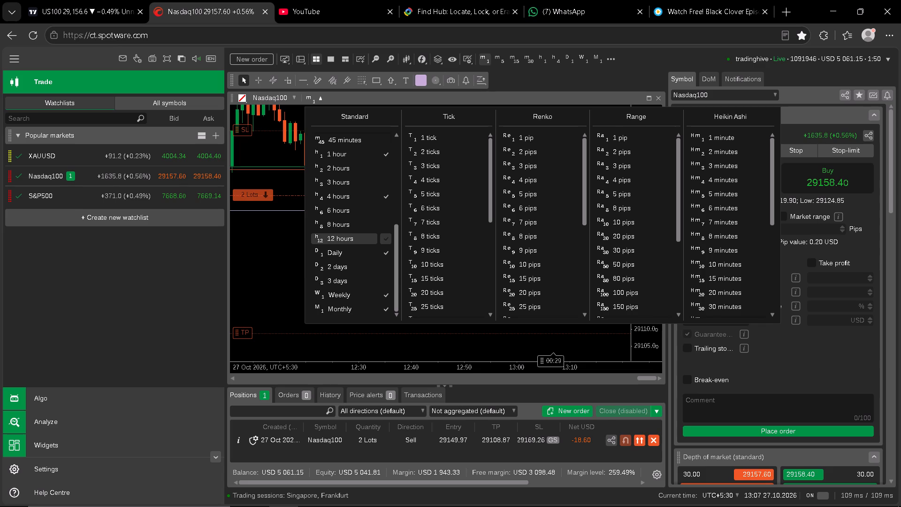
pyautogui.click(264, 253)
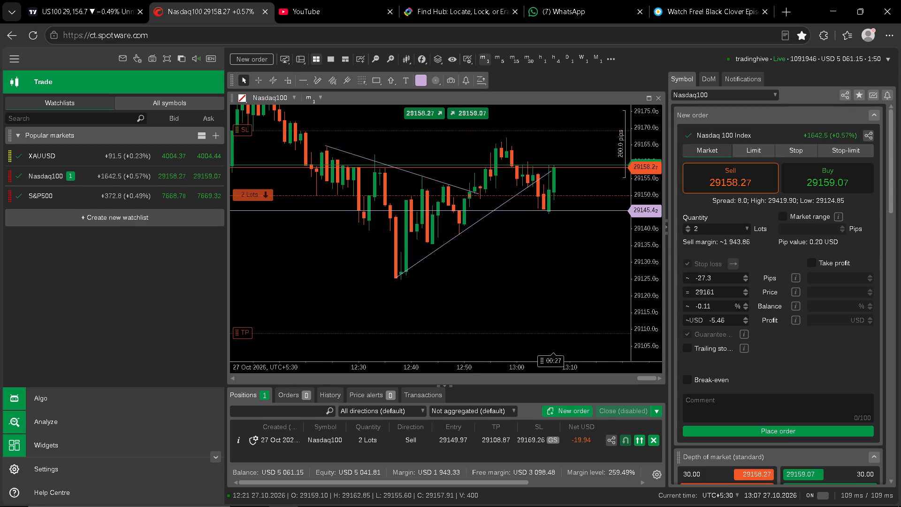
# Monitor the Nasdaq100 1-minute candles against the drawn lines and the open sell position's entry, stop loss and take profit.
pyautogui.moveTo(643, 249); pyautogui.dragTo(647, 239)
pyautogui.moveTo(611, 251); pyautogui.dragTo(589, 260)
pyautogui.moveTo(591, 255); pyautogui.dragTo(584, 245)
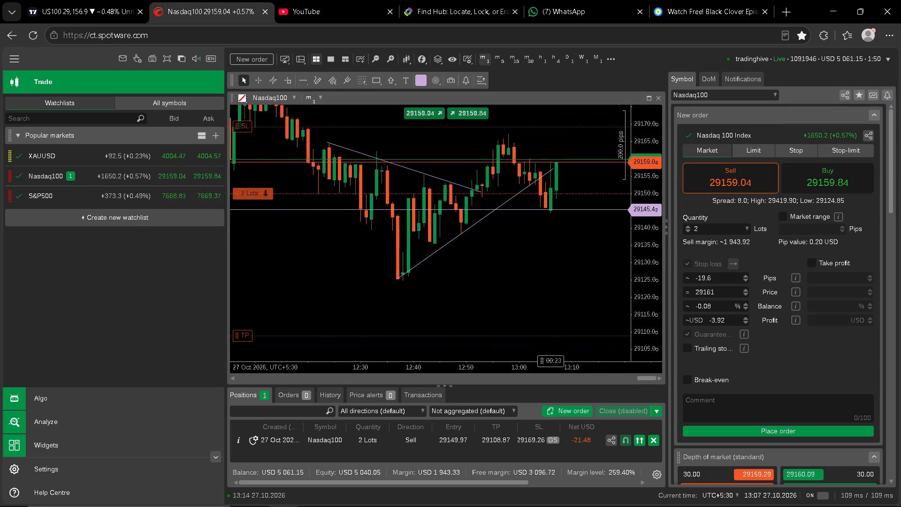
pyautogui.moveTo(584, 245); pyautogui.dragTo(583, 245)
pyautogui.click(583, 245)
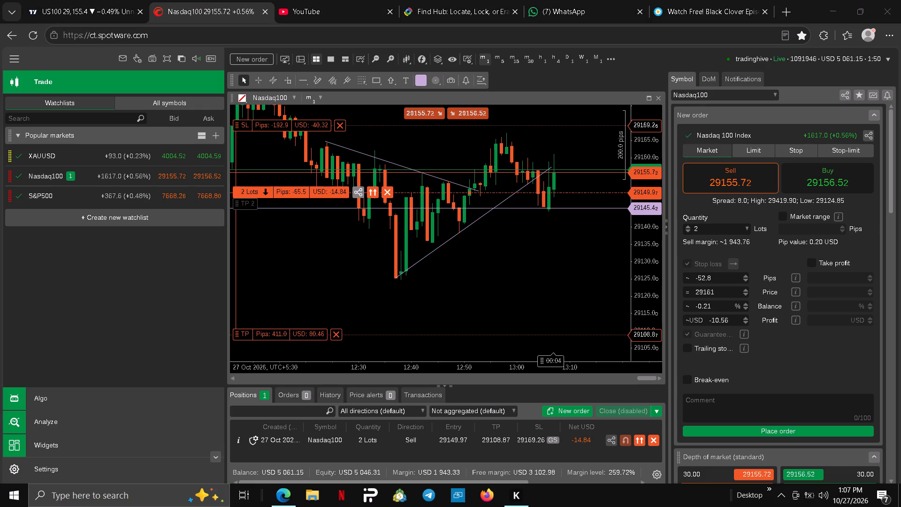
pyautogui.click(532, 284)
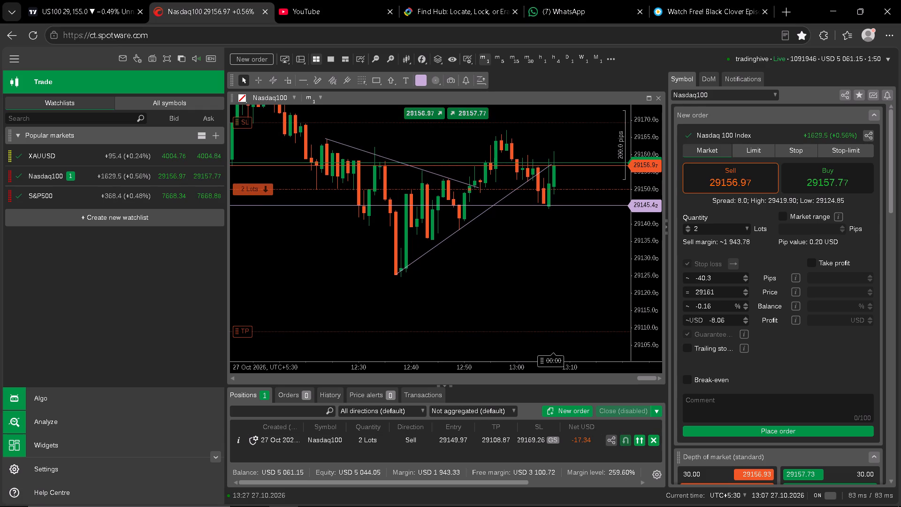
pyautogui.click(655, 254)
pyautogui.moveTo(598, 254); pyautogui.dragTo(594, 263)
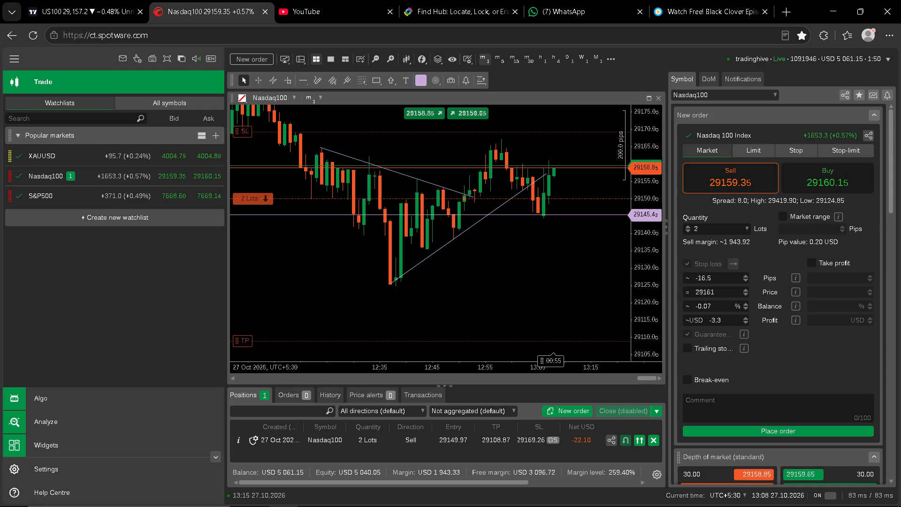
pyautogui.moveTo(578, 271); pyautogui.dragTo(581, 260)
pyautogui.moveTo(580, 261); pyautogui.dragTo(578, 266)
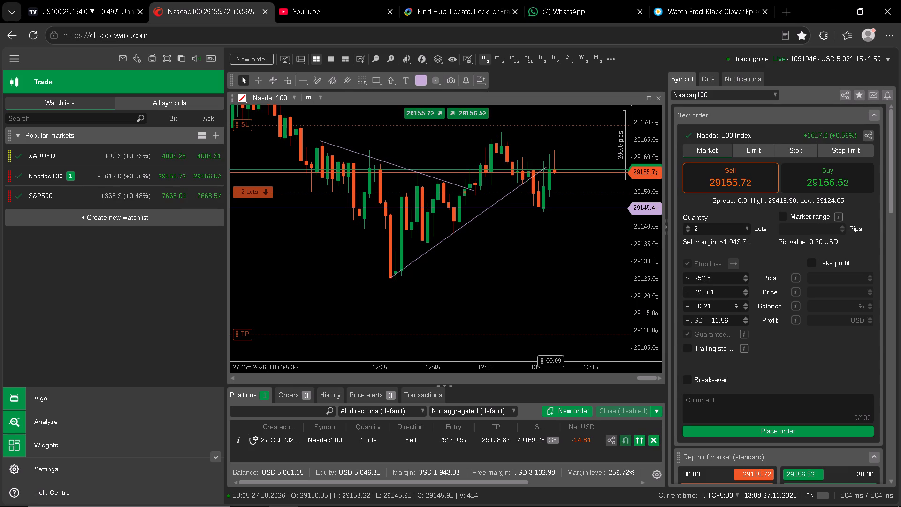
pyautogui.moveTo(538, 289); pyautogui.dragTo(527, 287)
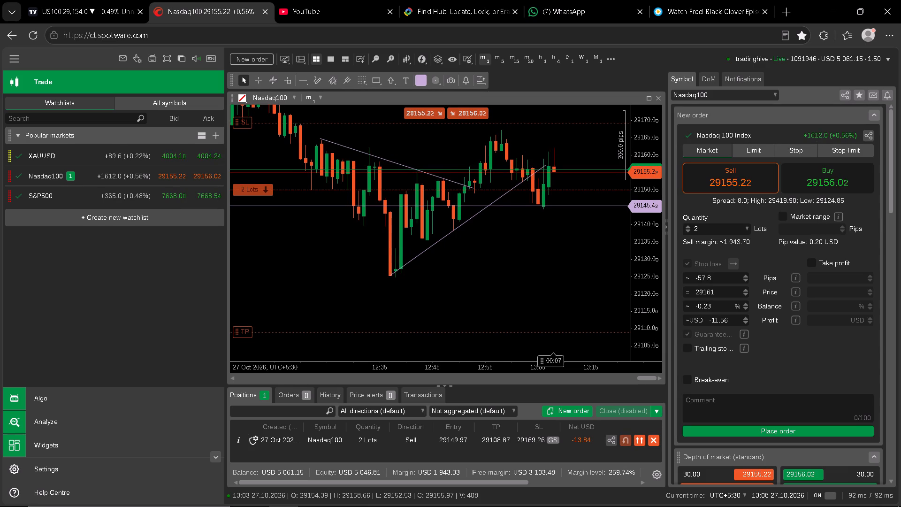
pyautogui.moveTo(527, 287); pyautogui.dragTo(527, 287)
pyautogui.click(527, 287)
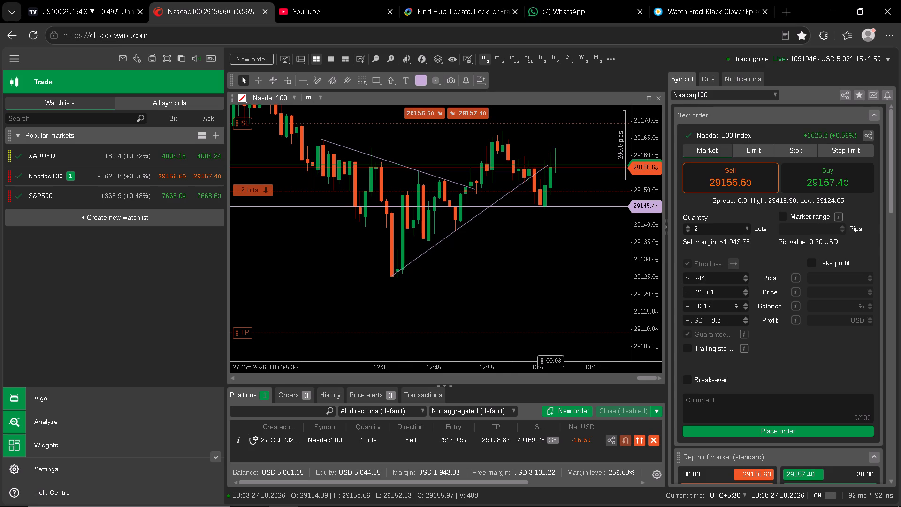
pyautogui.moveTo(544, 252); pyautogui.dragTo(536, 256)
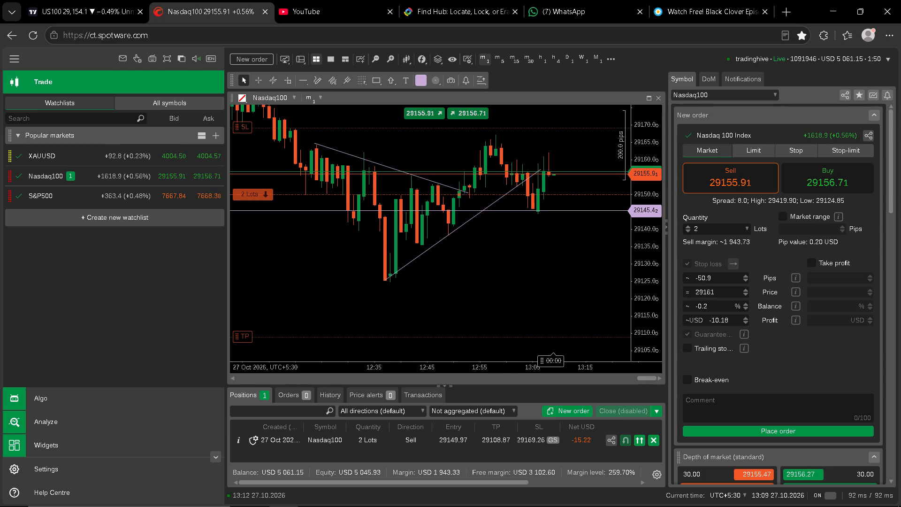
pyautogui.moveTo(648, 240); pyautogui.dragTo(647, 246)
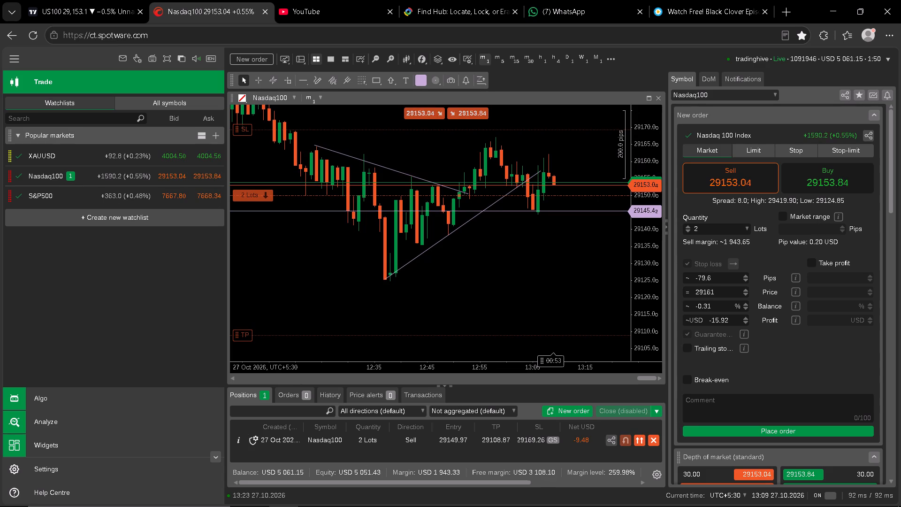
pyautogui.moveTo(648, 264); pyautogui.dragTo(648, 256)
pyautogui.moveTo(625, 261); pyautogui.dragTo(618, 269)
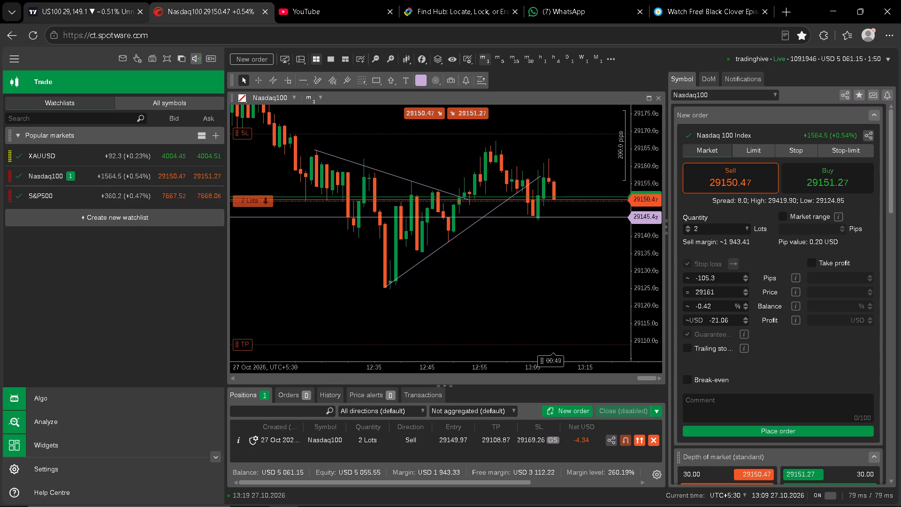
# Switch to TradingView and add a price alert on US100 at 29,140.0, inside the drawn rectangle.
pyautogui.click(81, 0)
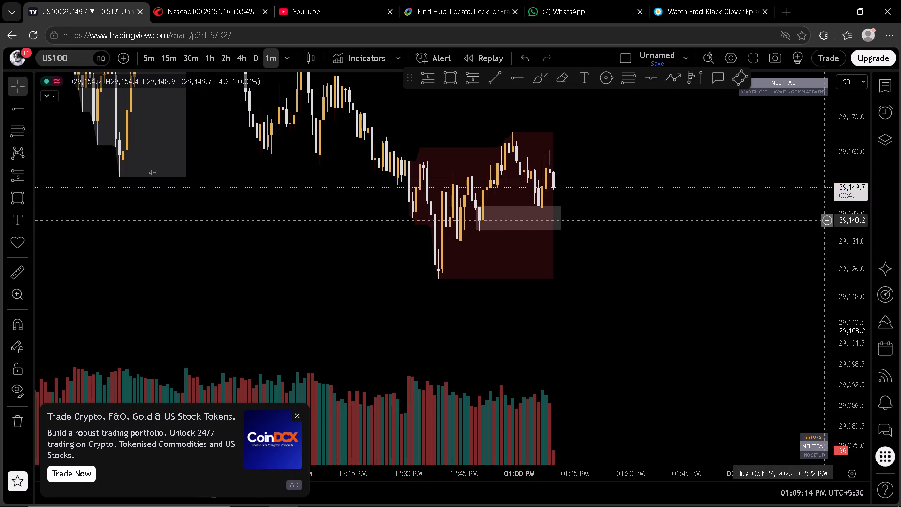
pyautogui.click(830, 221)
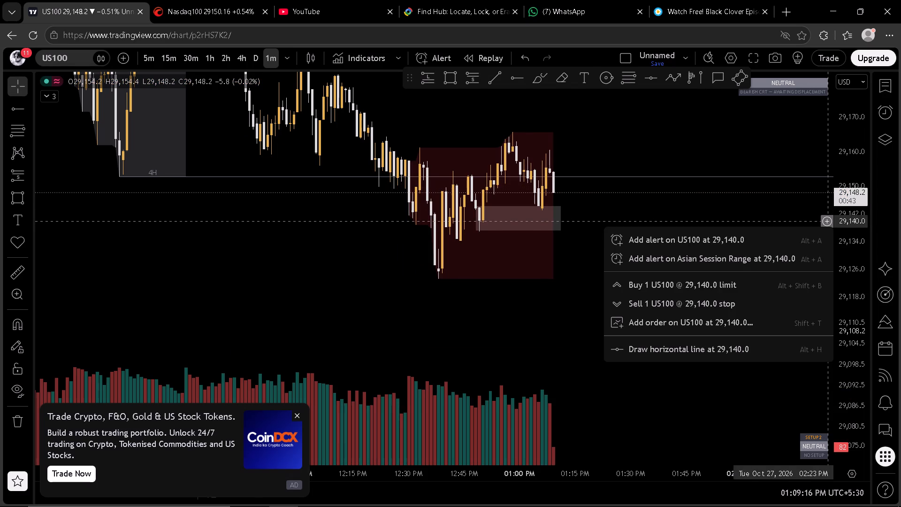
pyautogui.click(796, 234)
pyautogui.click(774, 202)
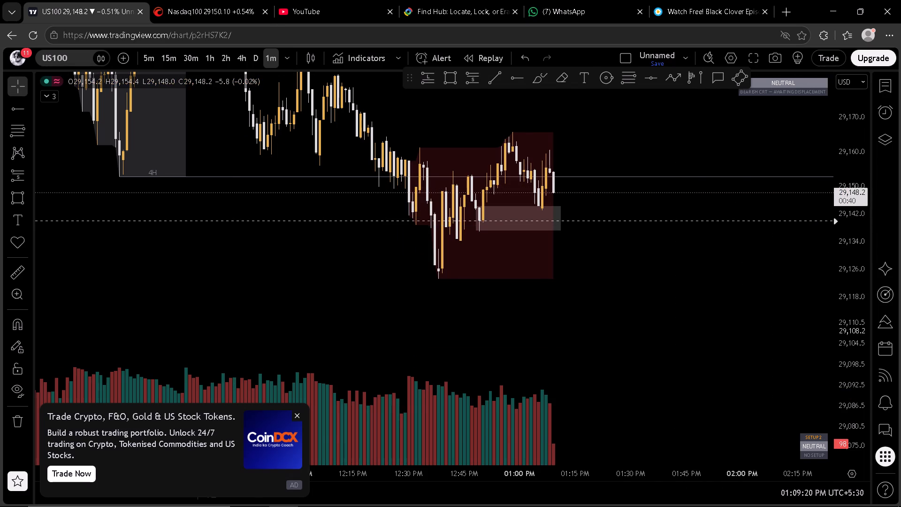
# Return to cTrader and check the Nasdaq100 chart and the open 2-lot sell position.
pyautogui.click(195, 0)
pyautogui.moveTo(530, 282); pyautogui.dragTo(516, 276)
pyautogui.click(603, 298)
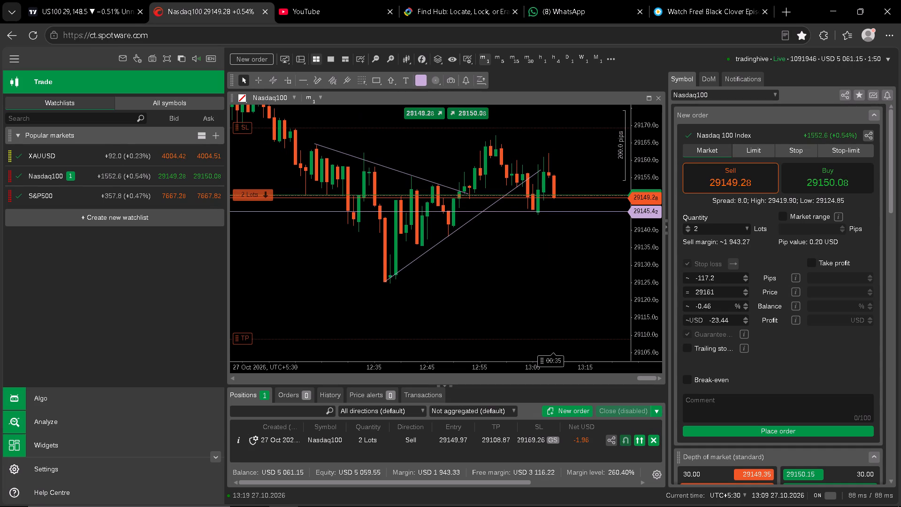
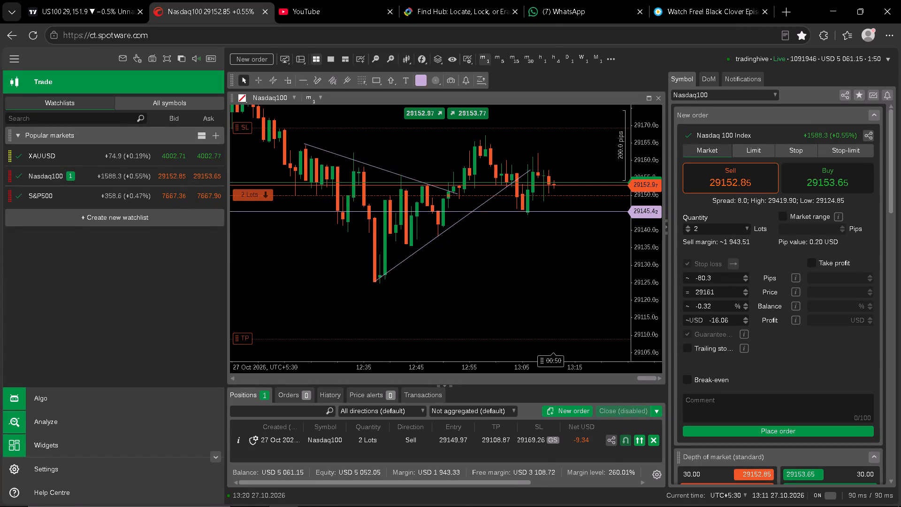
# Examine recent Nasdaq100 1-minute candles at different zoom levels against the trendlines, the horizontal line and the open sell entry.
pyautogui.scroll(-2, 591, 288)
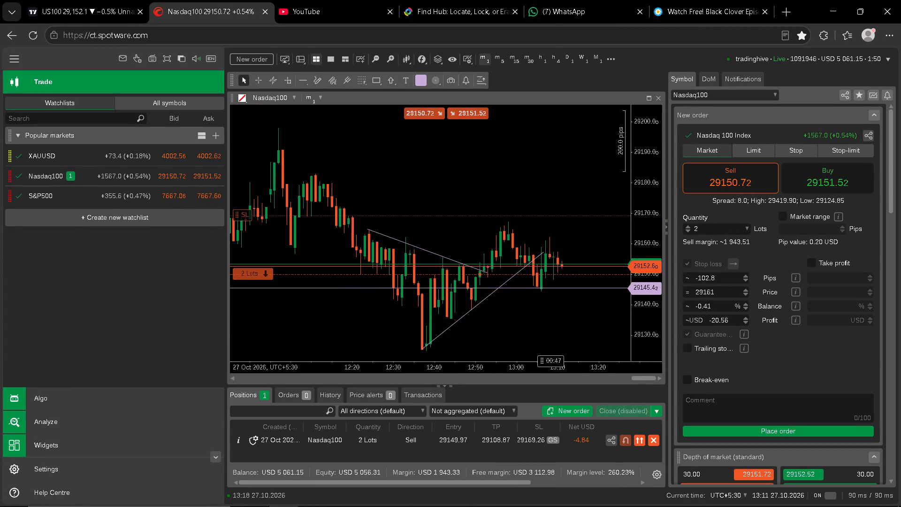
pyautogui.scroll(-2, 591, 288)
pyautogui.scroll(8, 588, 269)
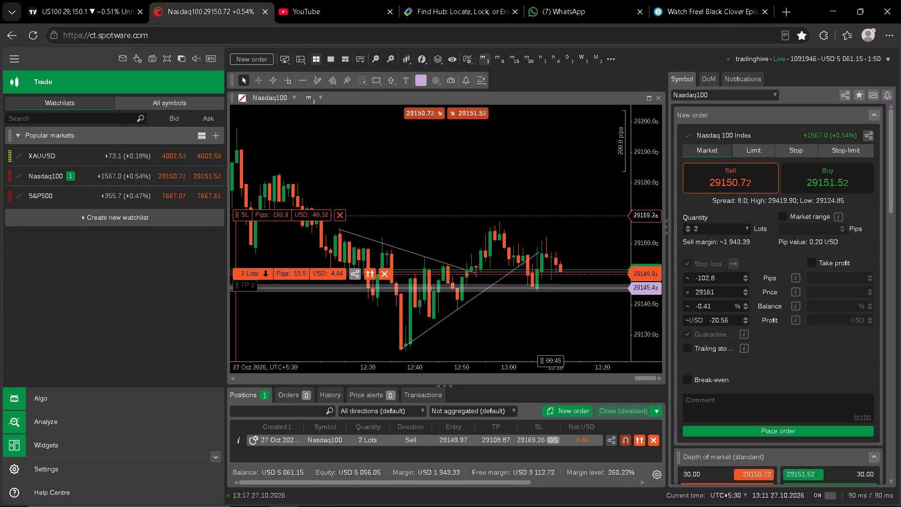
pyautogui.scroll(8, 609, 324)
pyautogui.click(590, 313)
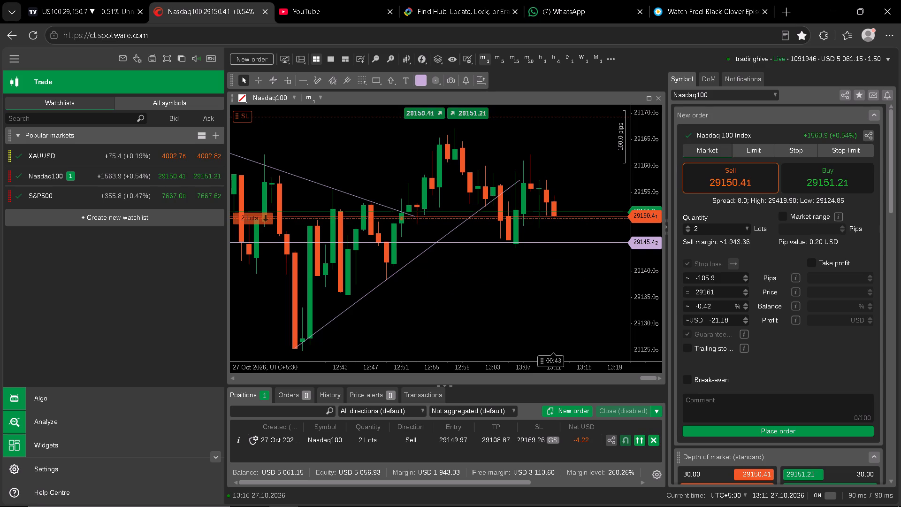
pyautogui.scroll(4, 600, 298)
pyautogui.scroll(-1, 600, 298)
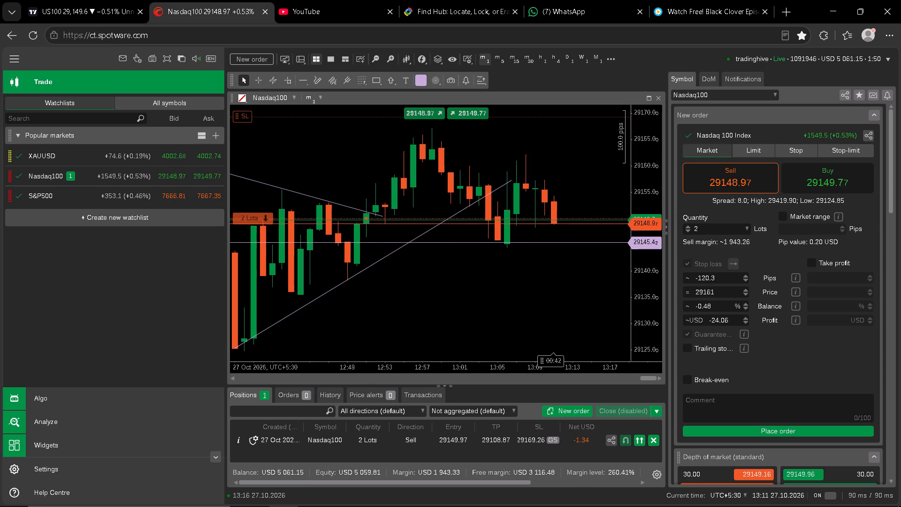
pyautogui.scroll(-7, 600, 298)
pyautogui.scroll(4, 600, 302)
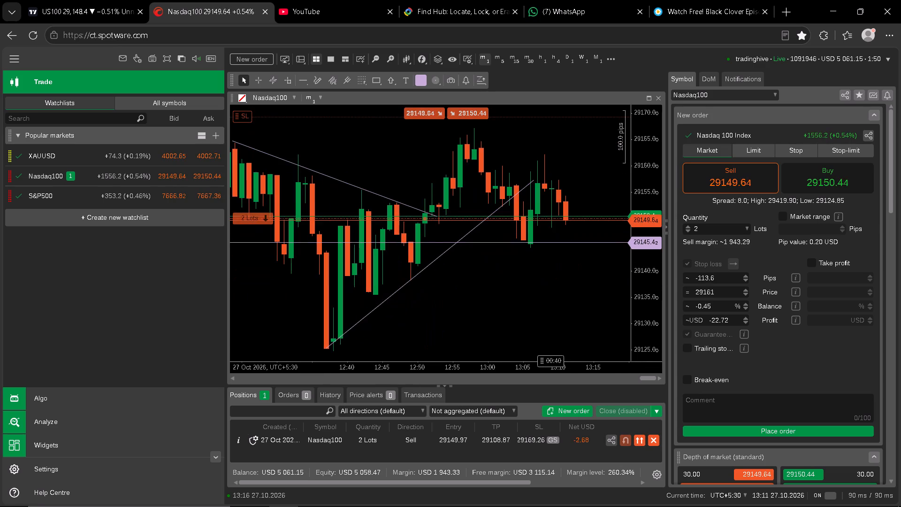
pyautogui.scroll(-1, 600, 303)
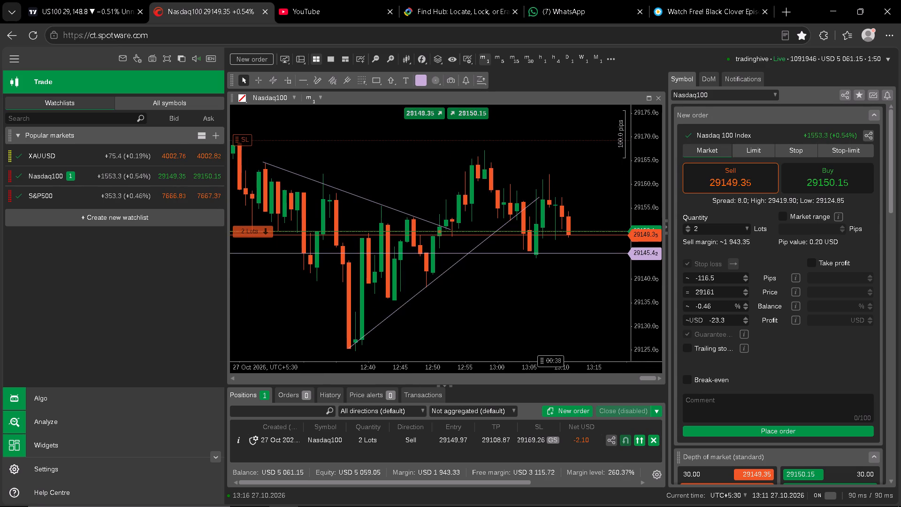
pyautogui.moveTo(600, 303); pyautogui.dragTo(590, 297)
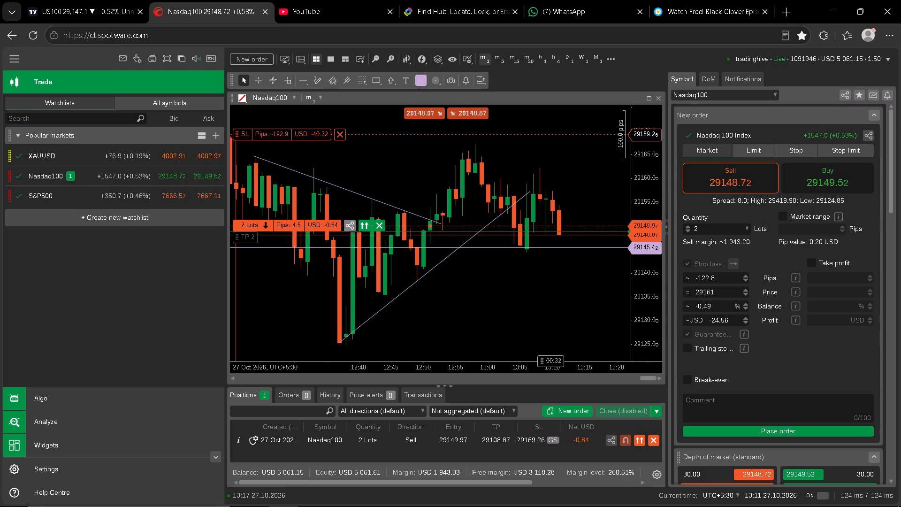
# Switch to YouTube and play the "Mix – Music of India" playlist.
pyautogui.click(323, 0)
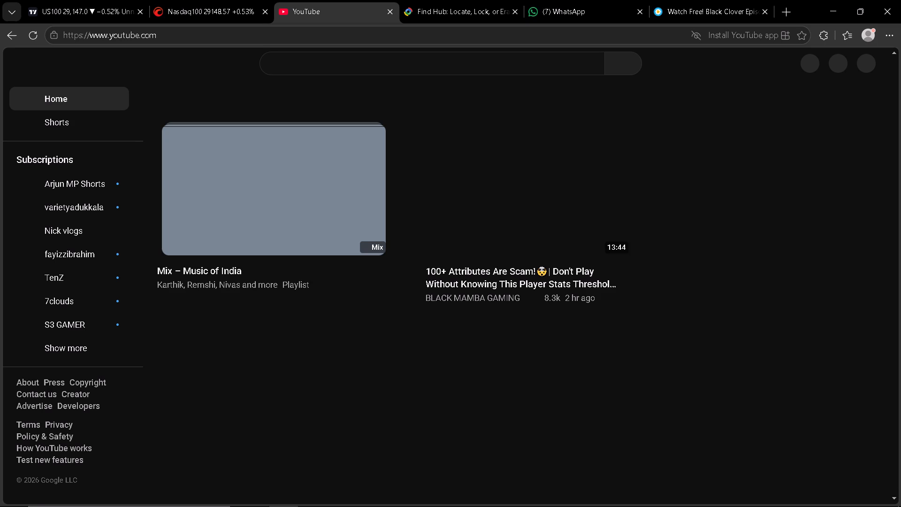
pyautogui.click(289, 205)
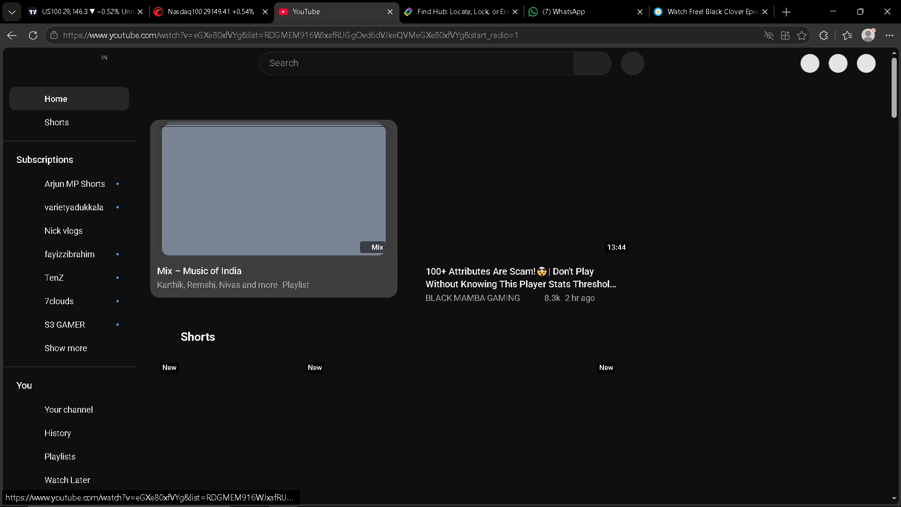
# Return to cTrader and add another take-profit level to the Nasdaq100 sell position at 29124.66, near the recent swing low.
pyautogui.click(183, 0)
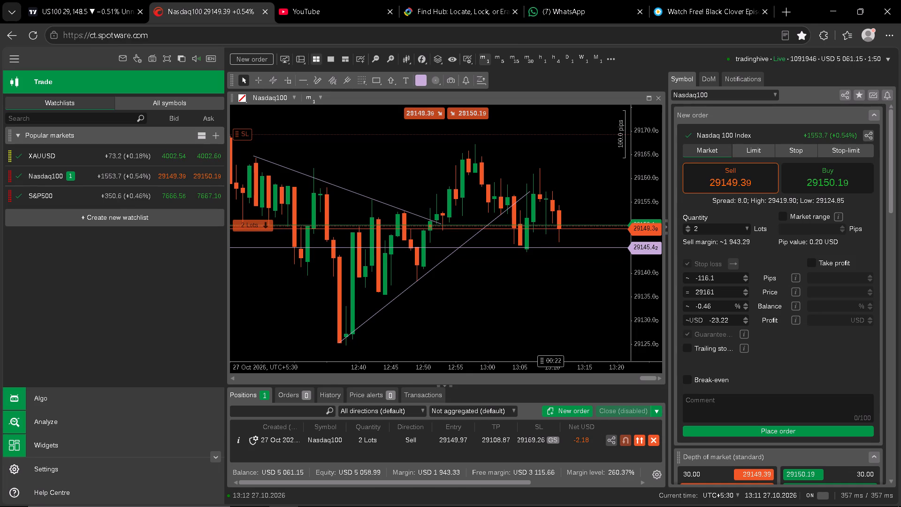
pyautogui.moveTo(642, 192); pyautogui.dragTo(647, 232)
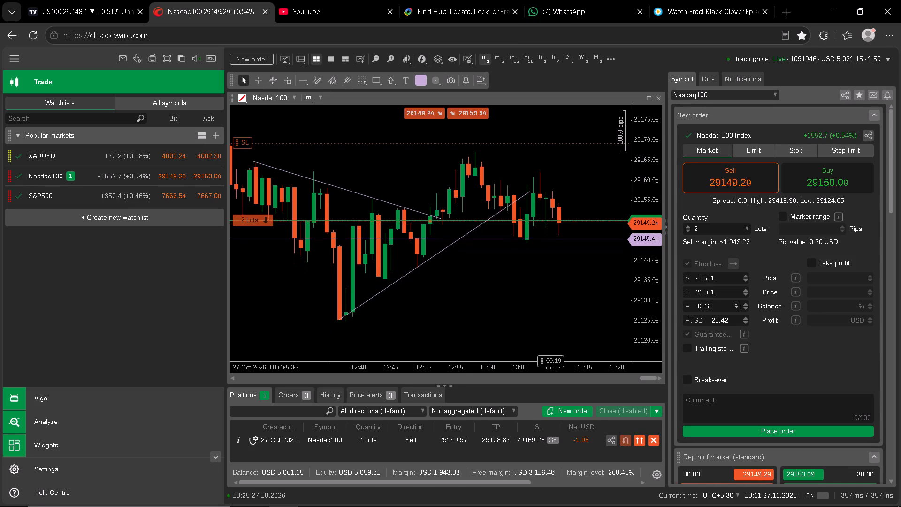
pyautogui.moveTo(645, 193); pyautogui.dragTo(652, 224)
pyautogui.moveTo(531, 307); pyautogui.dragTo(531, 307)
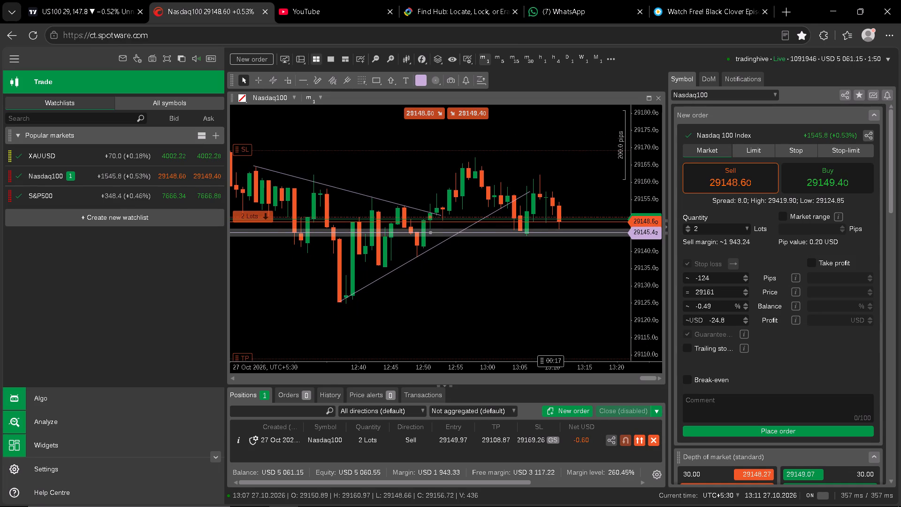
pyautogui.moveTo(531, 307); pyautogui.dragTo(532, 294)
pyautogui.click(532, 294)
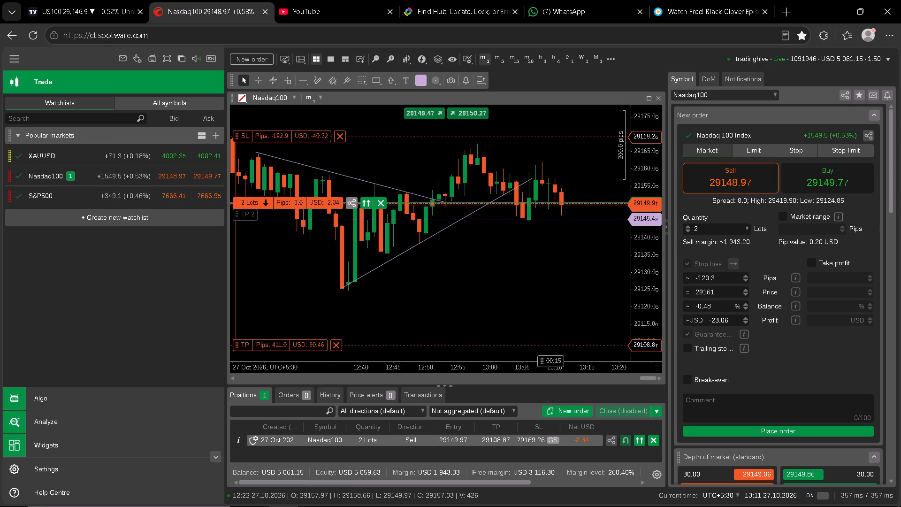
pyautogui.moveTo(244, 215); pyautogui.dragTo(252, 288)
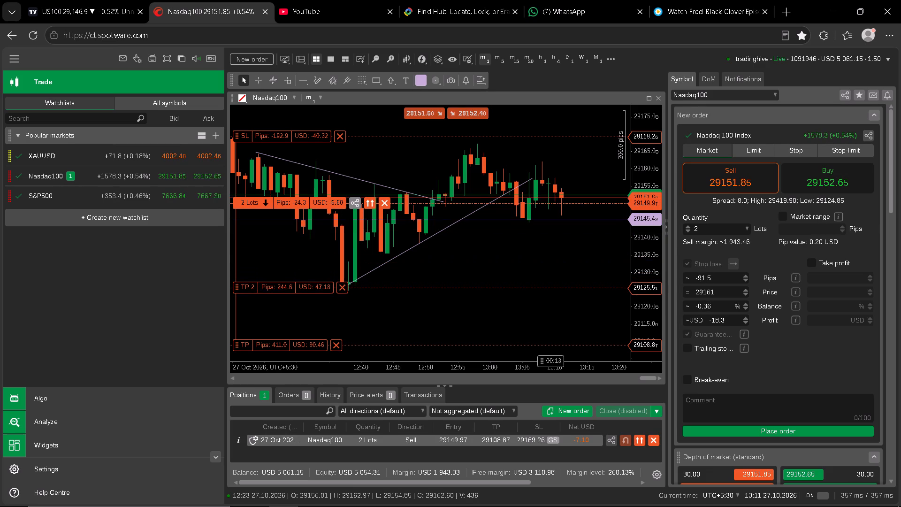
pyautogui.moveTo(252, 288); pyautogui.dragTo(263, 296)
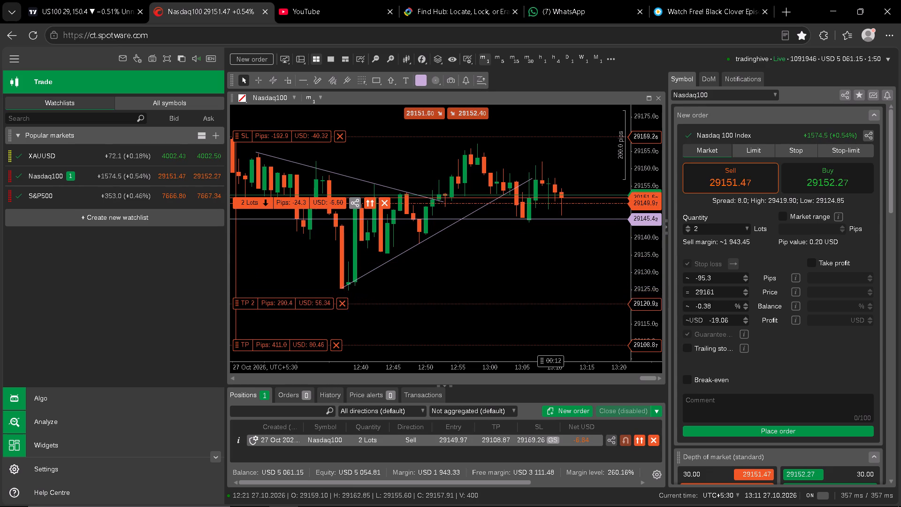
pyautogui.moveTo(263, 296); pyautogui.dragTo(260, 292)
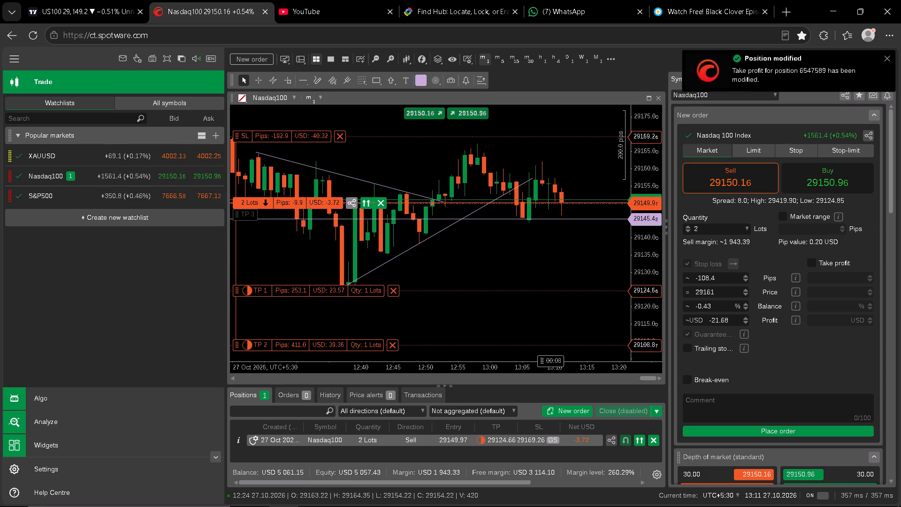
pyautogui.click(272, 261)
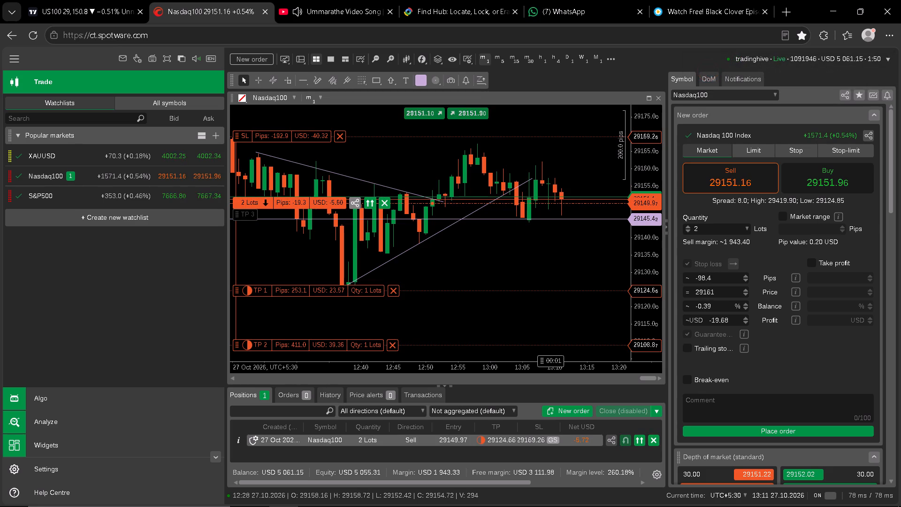
pyautogui.click(285, 256)
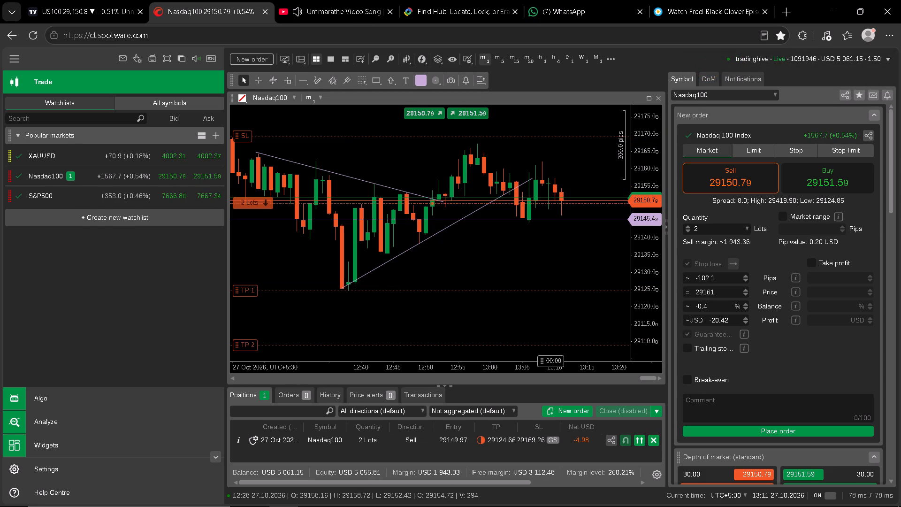
# Remove the 29108.87 take profit from the Nasdaq100 sell position and apply the protection change.
pyautogui.moveTo(647, 258); pyautogui.dragTo(647, 227)
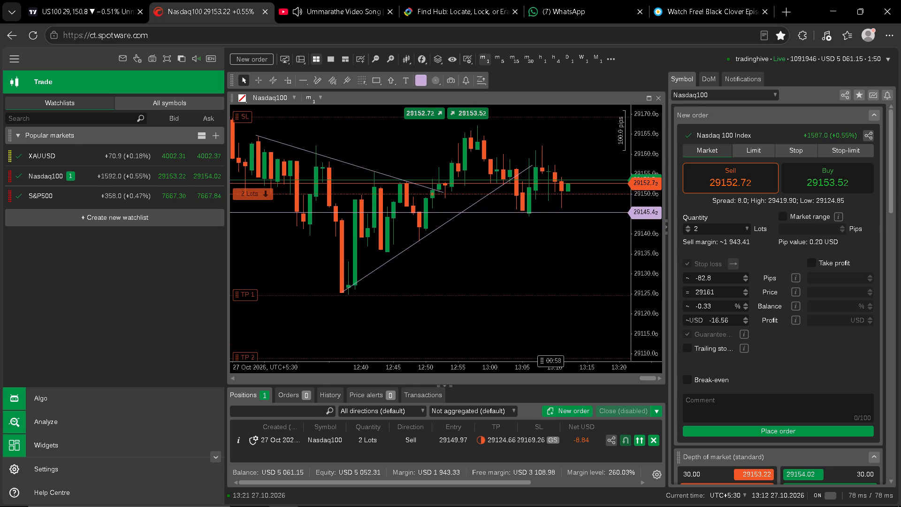
pyautogui.moveTo(597, 257); pyautogui.dragTo(591, 271)
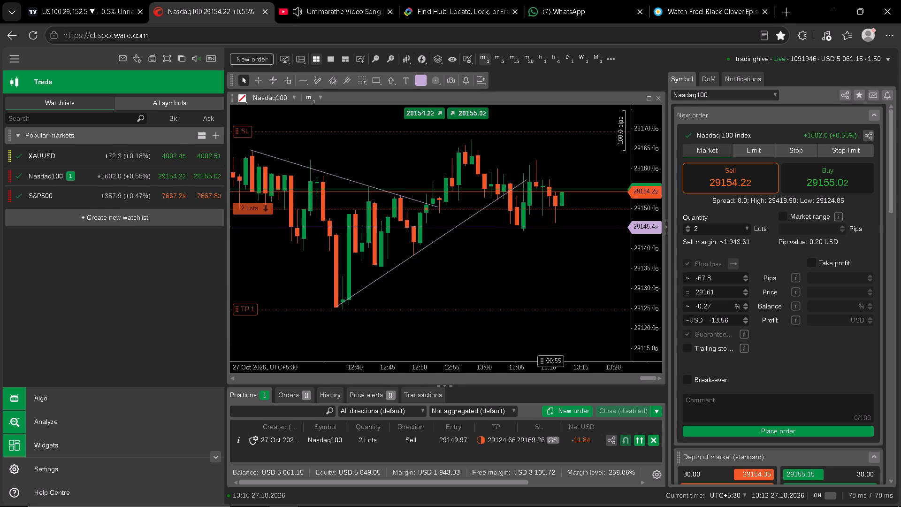
pyautogui.moveTo(655, 265); pyautogui.dragTo(655, 249)
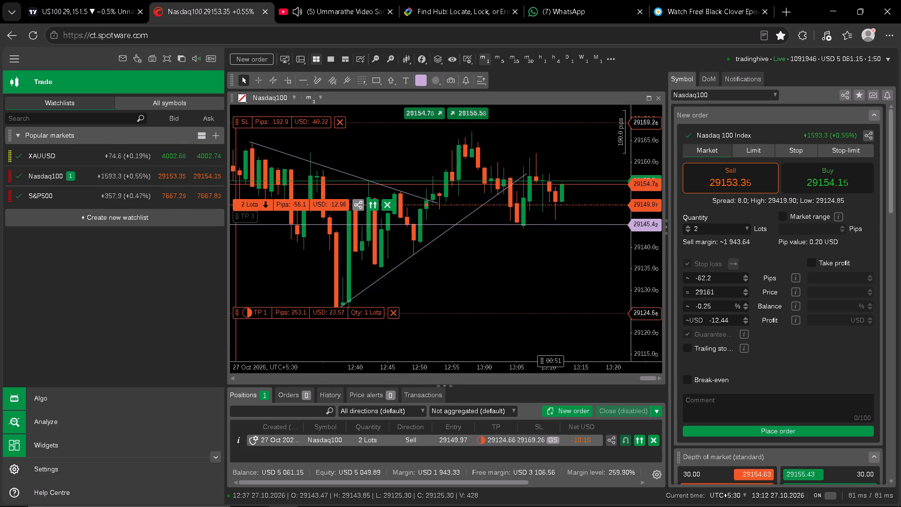
pyautogui.click(389, 315)
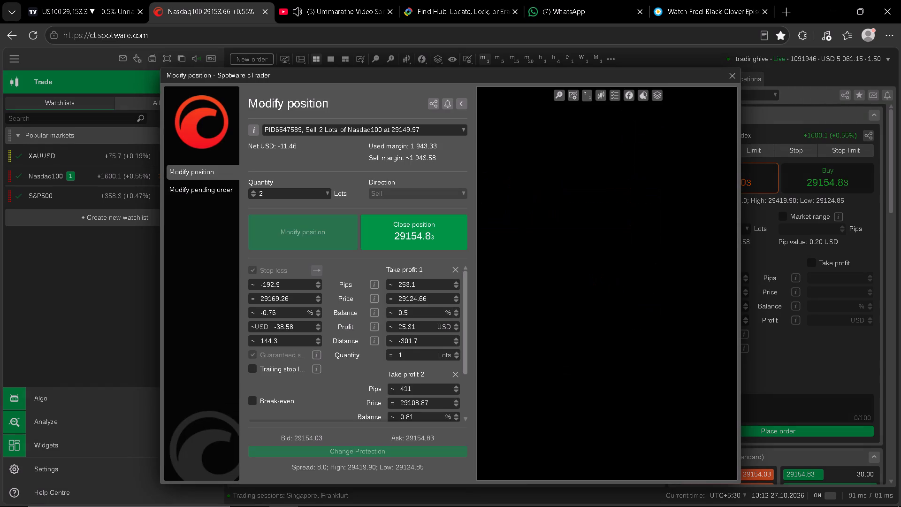
pyautogui.click(458, 374)
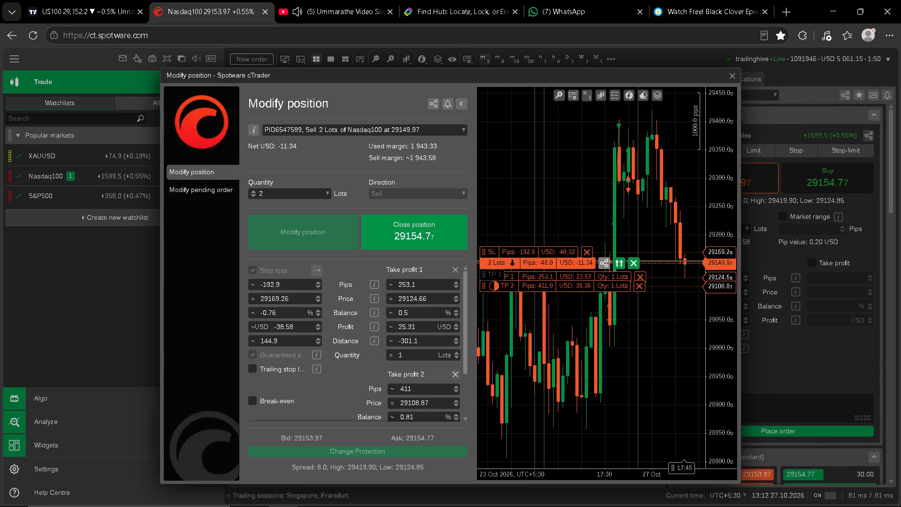
pyautogui.click(414, 454)
pyautogui.click(389, 449)
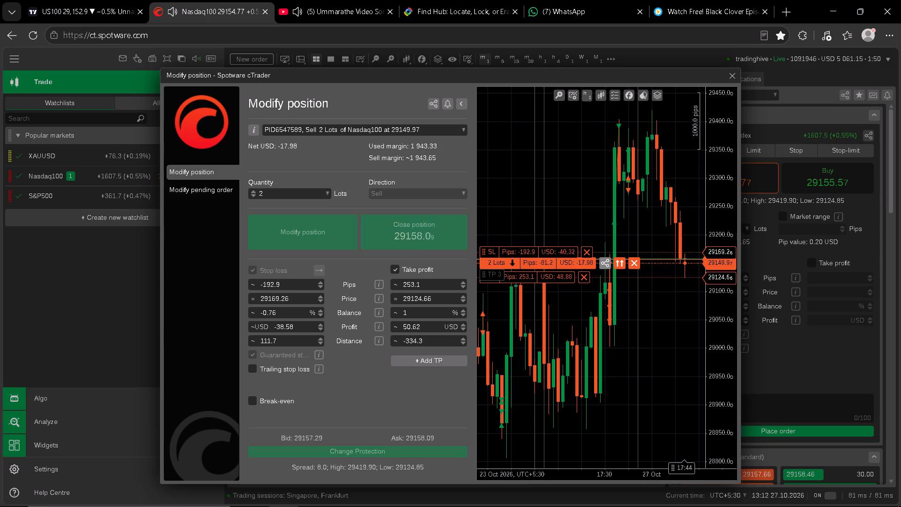
pyautogui.click(892, 55)
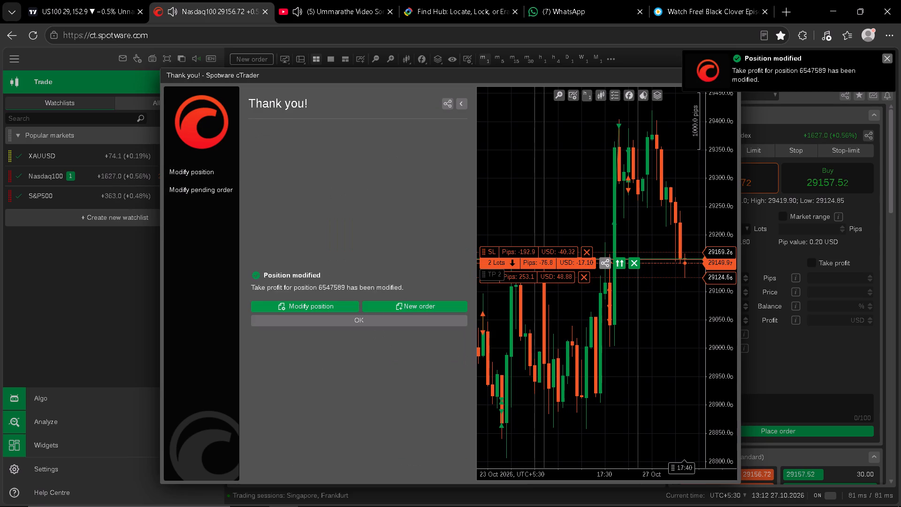
pyautogui.click(738, 76)
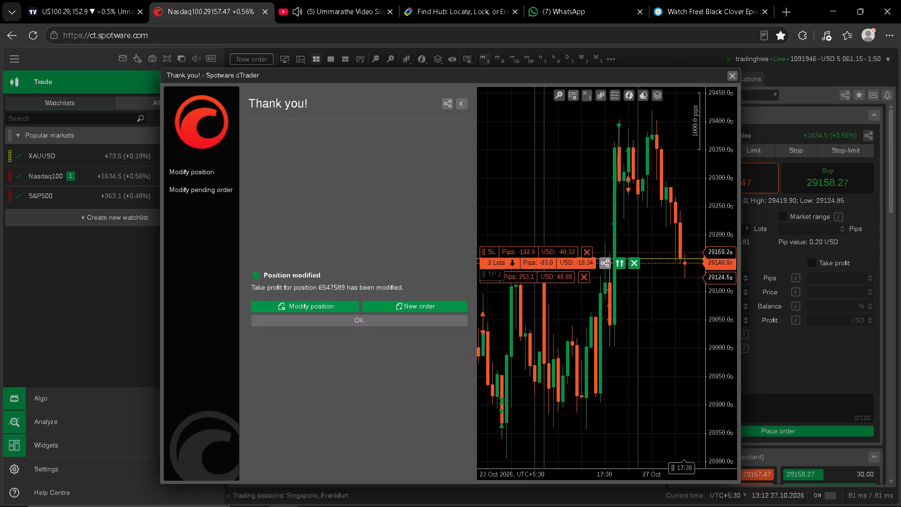
pyautogui.click(727, 75)
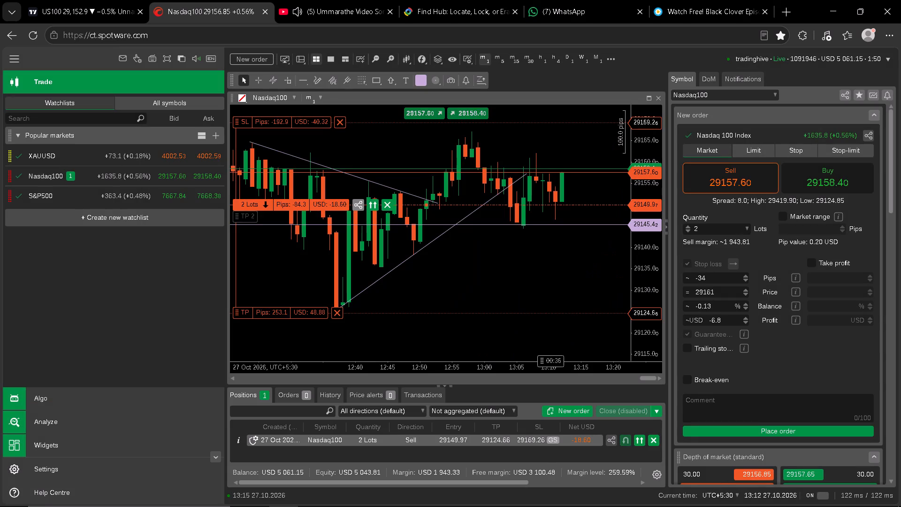
# Move the remaining take profit of the Nasdaq100 sell position to 29123.97, just below the recent swing low.
pyautogui.moveTo(261, 313); pyautogui.dragTo(450, 215)
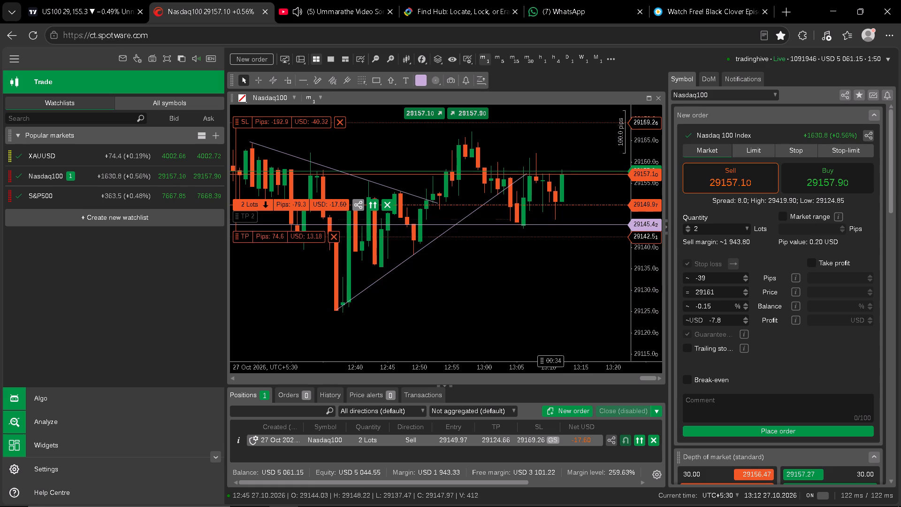
pyautogui.moveTo(450, 215); pyautogui.dragTo(465, 208)
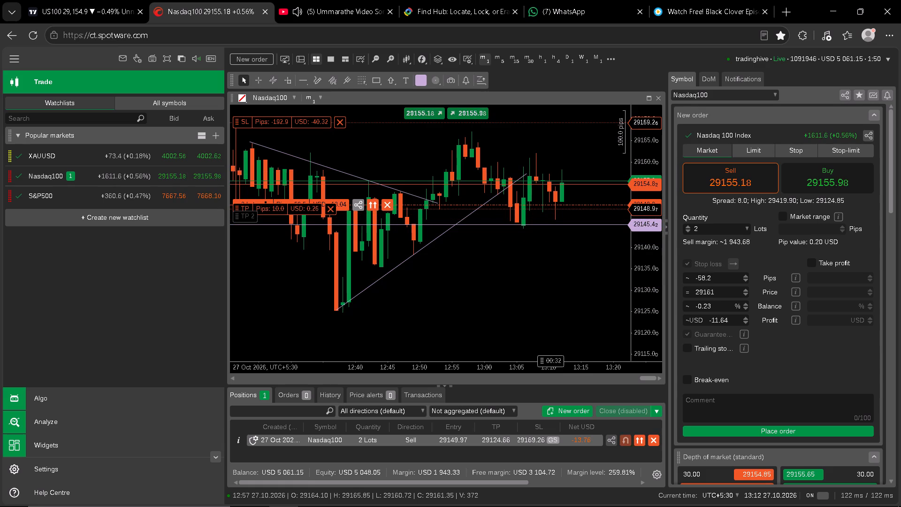
pyautogui.moveTo(465, 208); pyautogui.dragTo(466, 210)
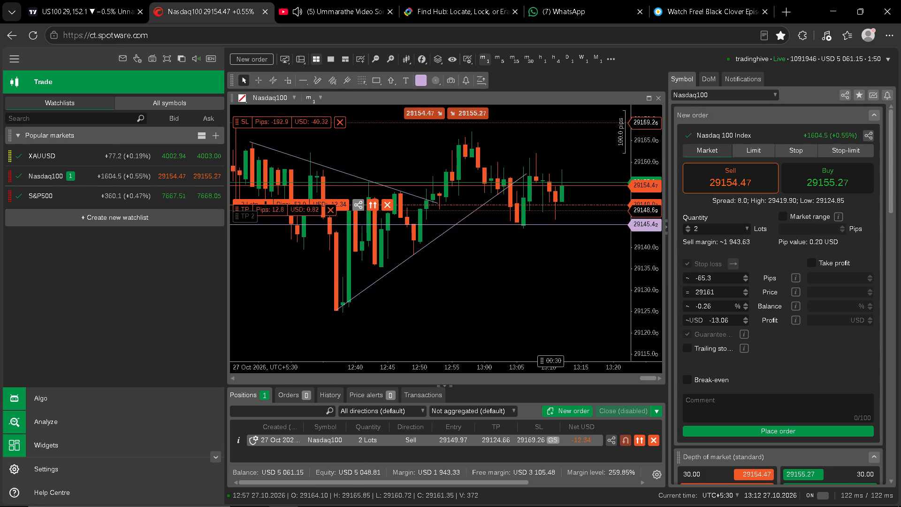
pyautogui.moveTo(466, 210); pyautogui.dragTo(441, 316)
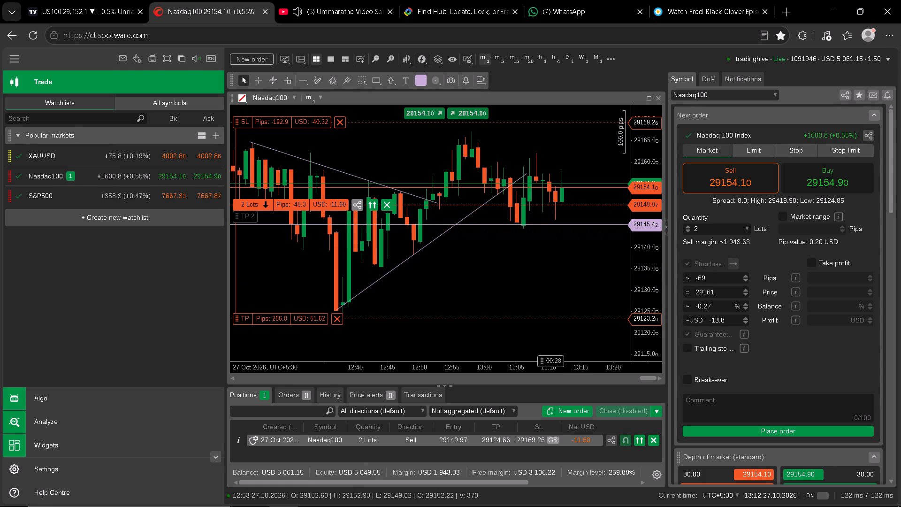
pyautogui.moveTo(441, 316); pyautogui.dragTo(443, 315)
pyautogui.rightClick(442, 316)
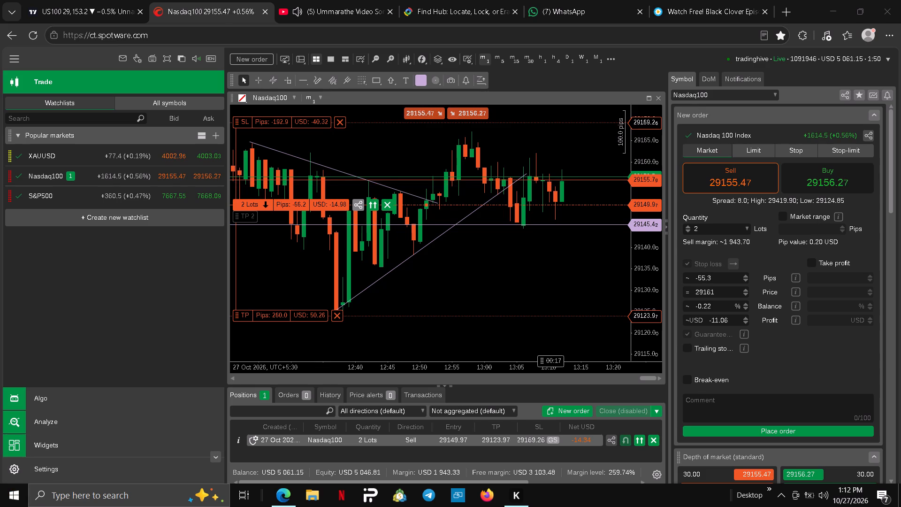
# Switch to TradingView, bring up the XAUUSD chart and select the 15-minute timeframe.
pyautogui.click(97, 0)
pyautogui.press('space')
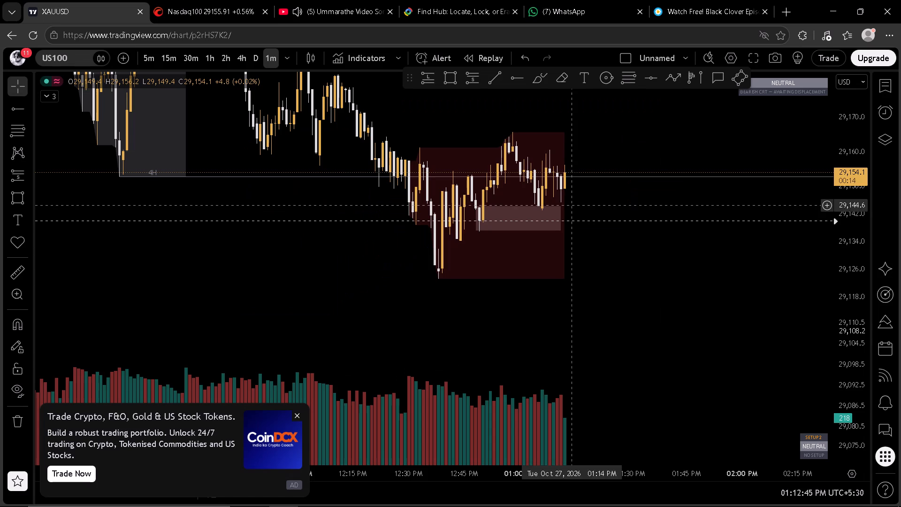
pyautogui.moveTo(611, 253); pyautogui.dragTo(601, 203)
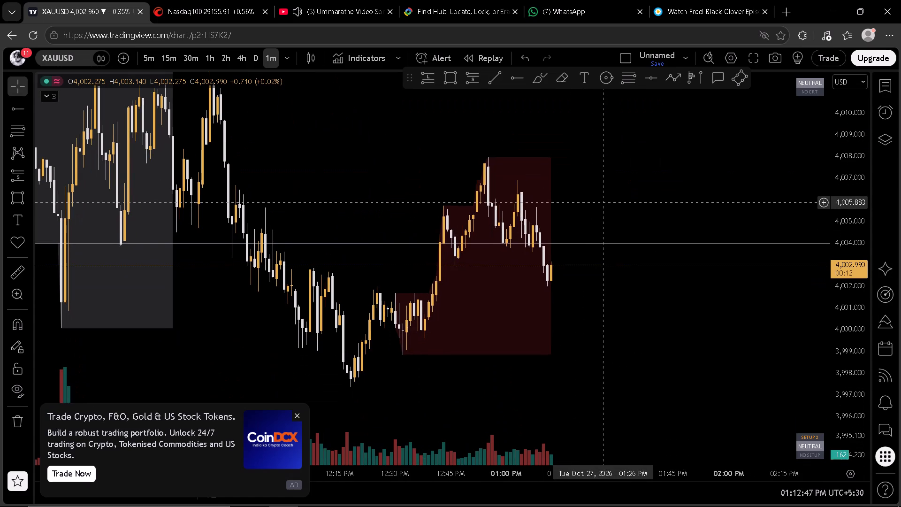
pyautogui.click(165, 56)
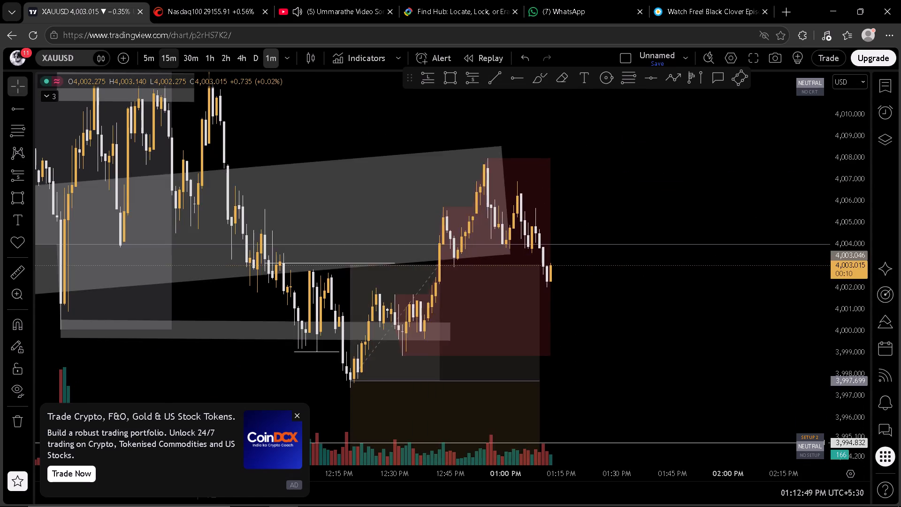
# Examine recent XAUUSD price action on the 5-minute timeframe, followed by the 3-minute timeframe.
pyautogui.click(146, 56)
pyautogui.scroll(3, 599, 207)
pyautogui.scroll(-3, 827, 198)
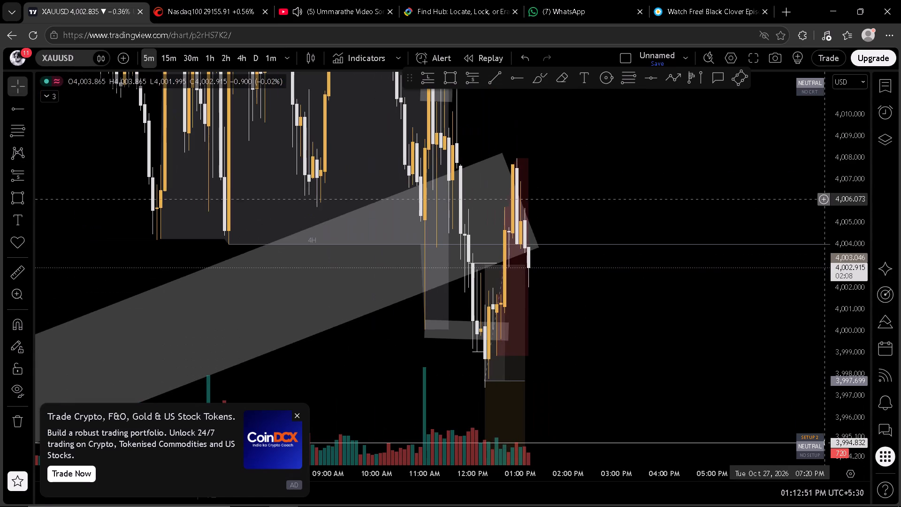
pyautogui.scroll(-3, 857, 204)
pyautogui.scroll(-4, 747, 254)
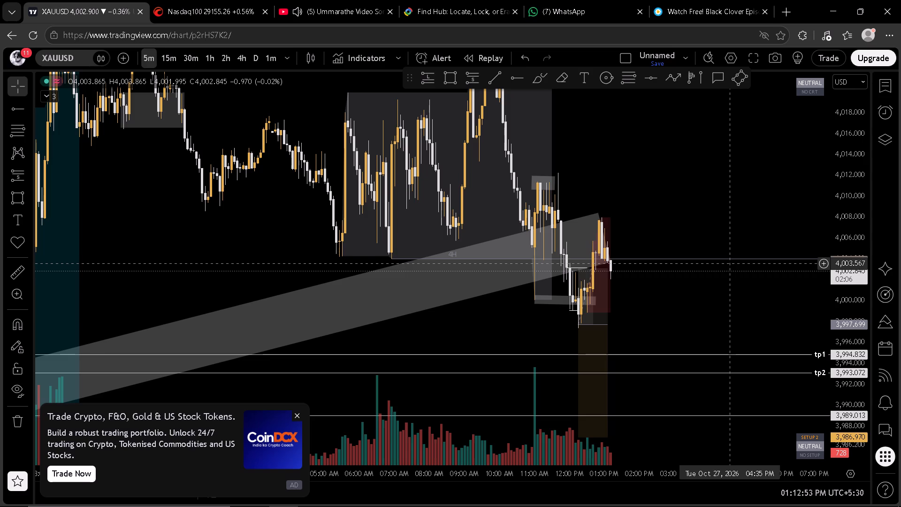
pyautogui.moveTo(729, 286); pyautogui.dragTo(734, 253)
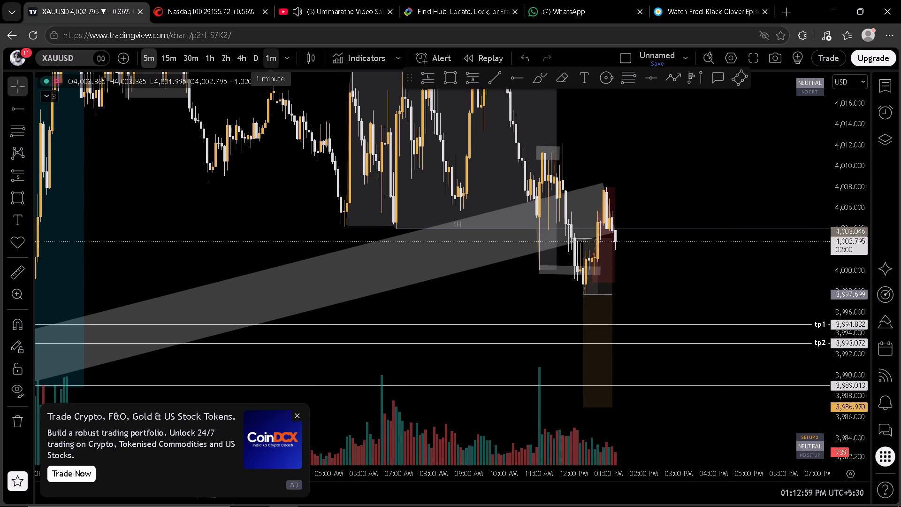
pyautogui.press('3')
pyautogui.press('Return')
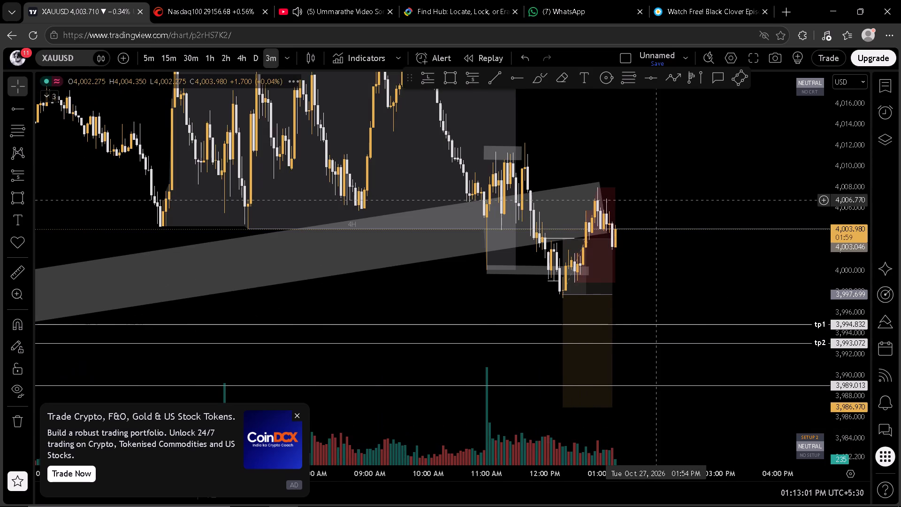
pyautogui.scroll(4, 841, 243)
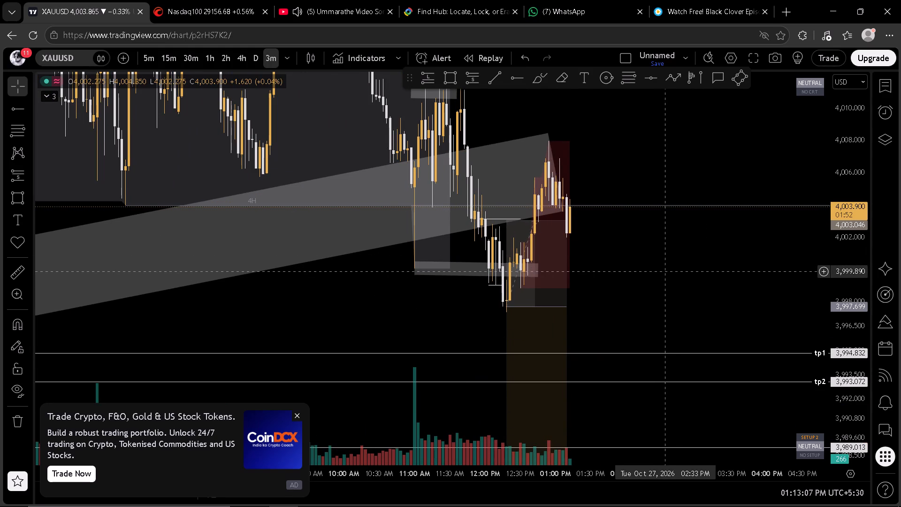
# Switch to cTrader, review the one-minute Nasdaq100 chart around the sell position, and change the chart to 5 minutes.
pyautogui.moveTo(196, 0); pyautogui.dragTo(196, 5)
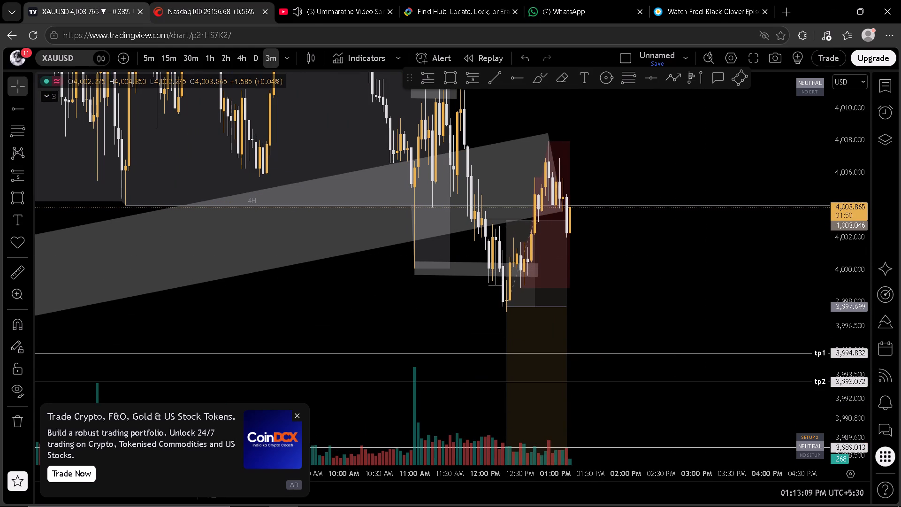
pyautogui.moveTo(579, 266); pyautogui.dragTo(578, 279)
pyautogui.moveTo(651, 274); pyautogui.dragTo(655, 274)
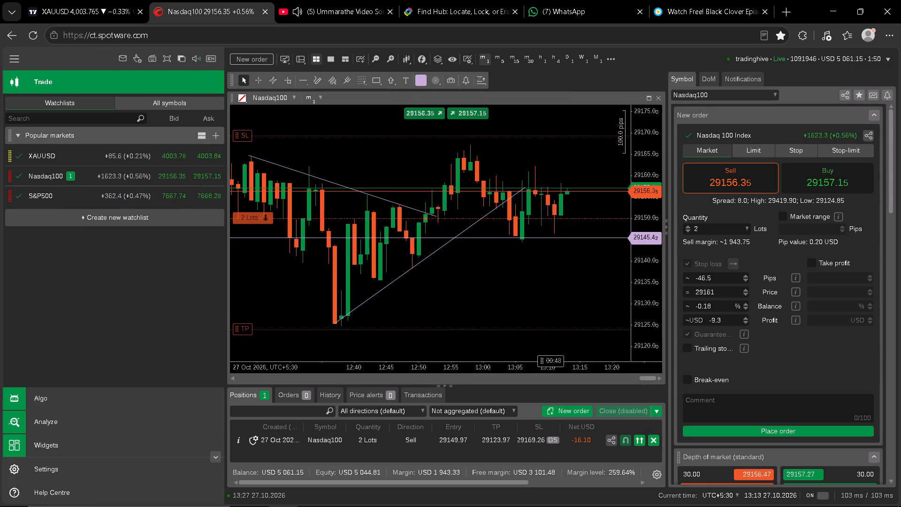
pyautogui.moveTo(655, 274); pyautogui.dragTo(646, 249)
pyautogui.click(646, 249)
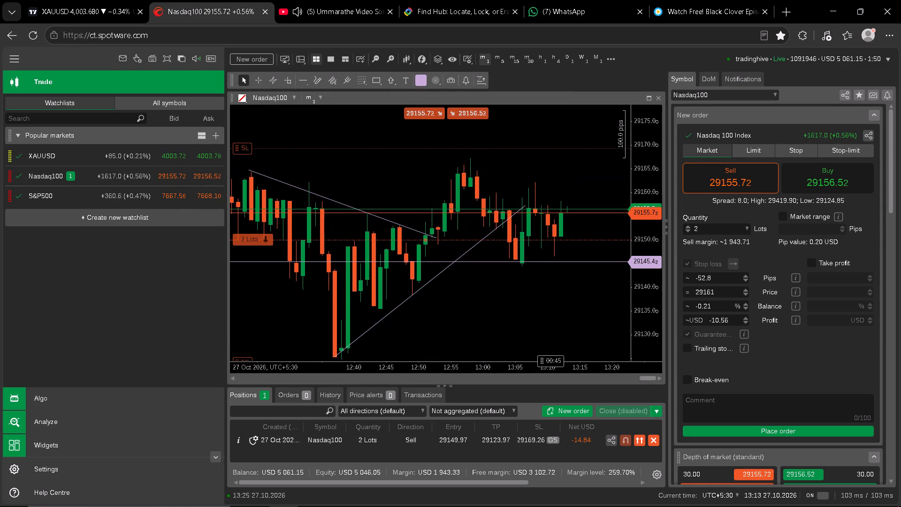
pyautogui.moveTo(569, 297); pyautogui.dragTo(577, 261)
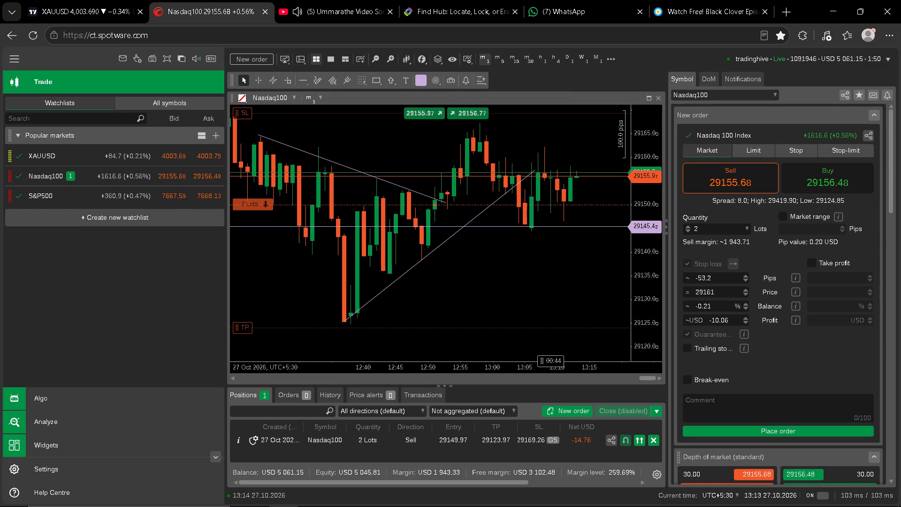
pyautogui.click(496, 59)
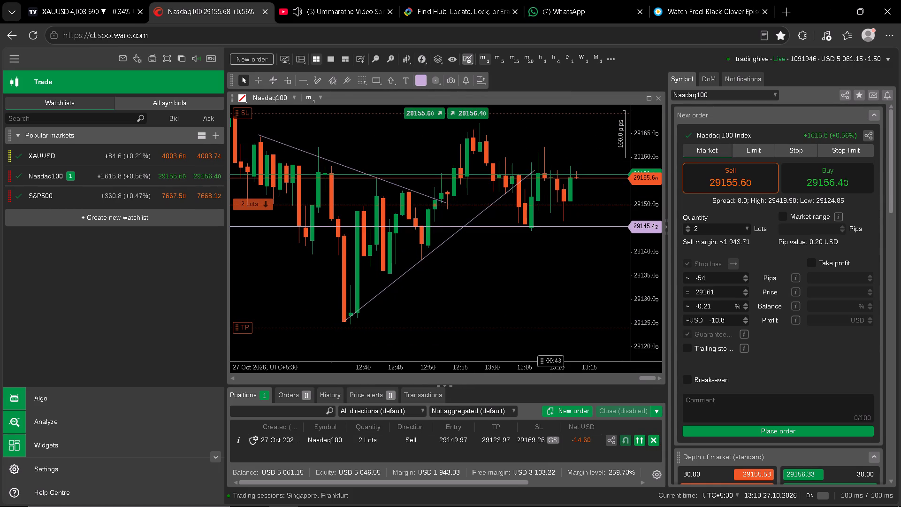
pyautogui.click(500, 59)
# Return to TradingView, bring up US100 and compare its price action on the 15-minute, 30-minute, 1-hour and 5-minute timeframes.
pyautogui.click(53, 0)
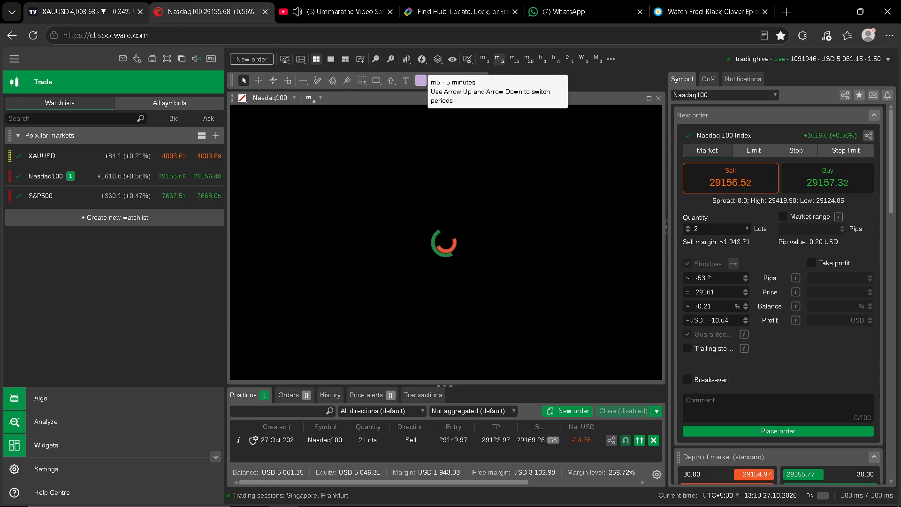
pyautogui.press('space')
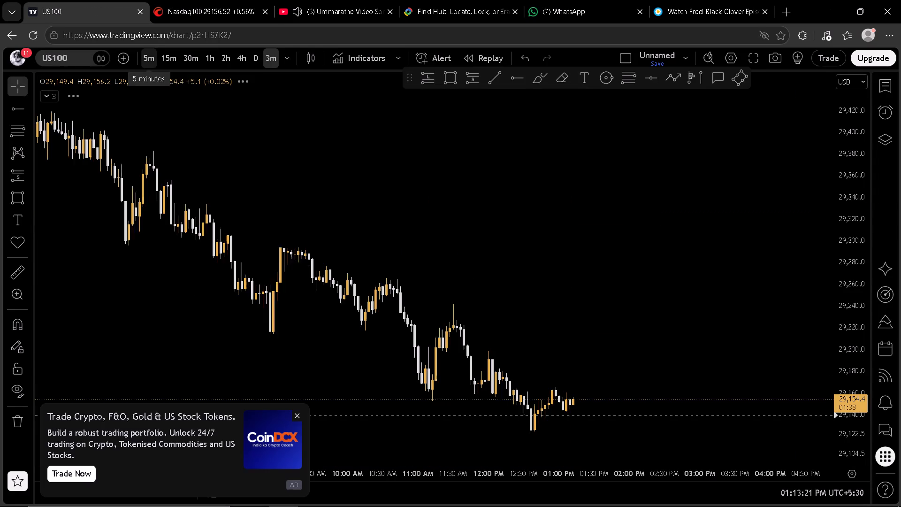
pyautogui.click(167, 57)
pyautogui.moveTo(665, 290); pyautogui.dragTo(661, 176)
pyautogui.scroll(5, 671, 216)
pyautogui.scroll(4, 868, 252)
pyautogui.moveTo(721, 246); pyautogui.dragTo(759, 180)
pyautogui.scroll(-3, 590, 210)
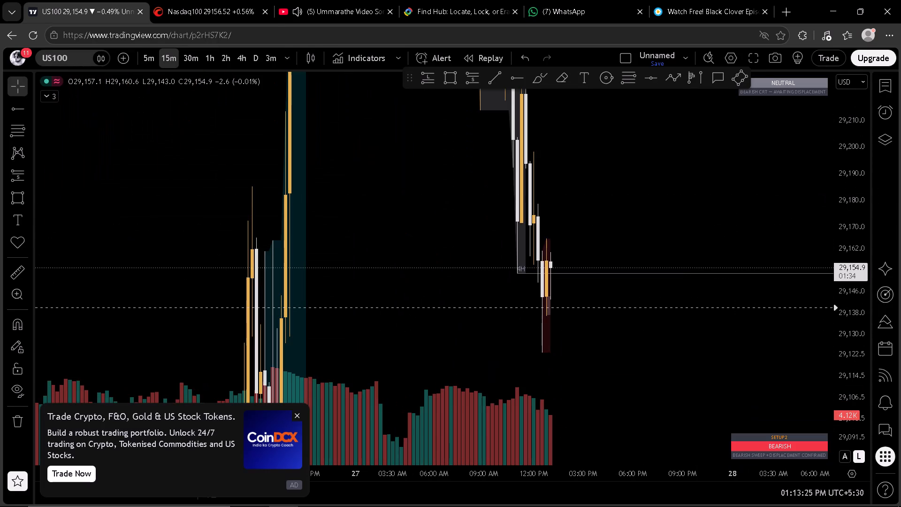
pyautogui.scroll(2, 263, 152)
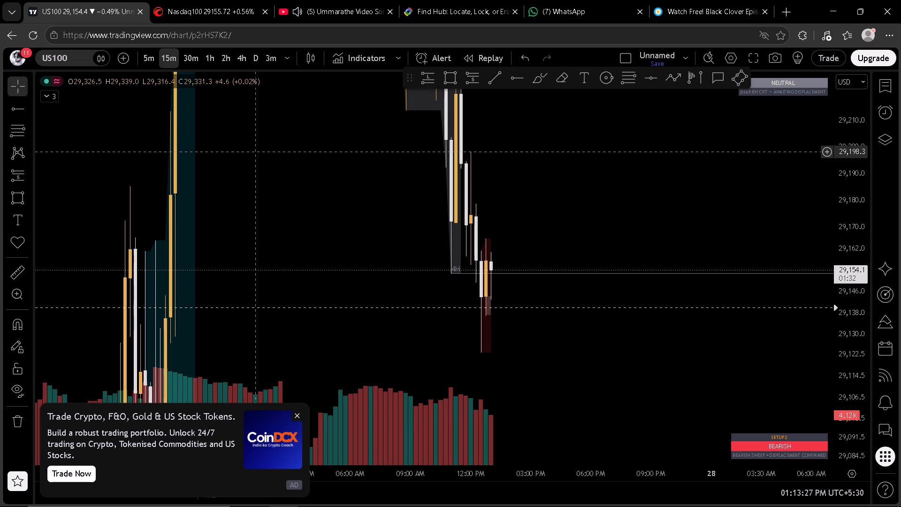
pyautogui.click(189, 60)
pyautogui.click(215, 58)
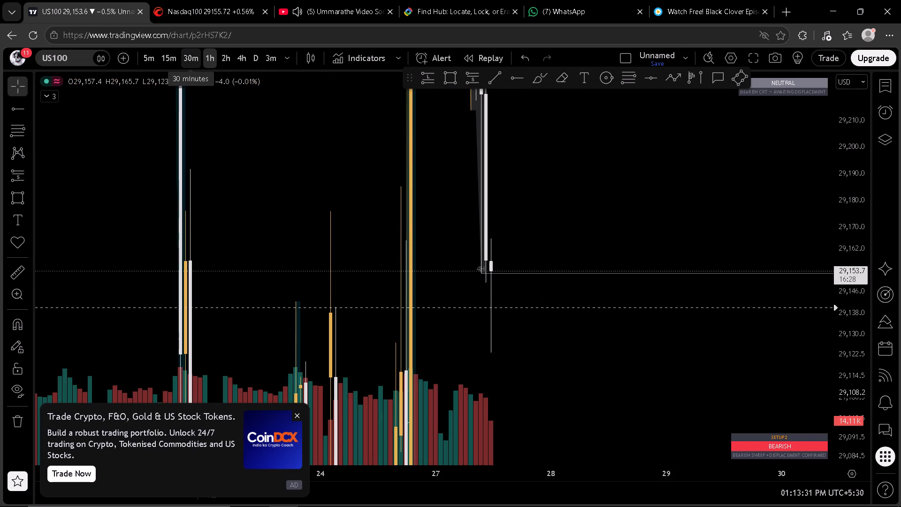
pyautogui.click(143, 57)
# Switch to cTrader and examine the 5-minute Nasdaq100 chart around the sell position's entry, stop loss and take profit.
pyautogui.click(216, 5)
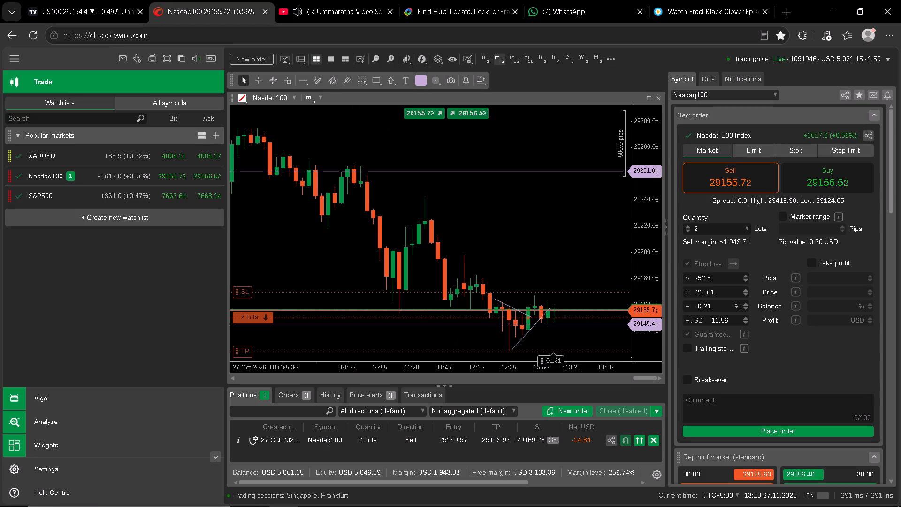
pyautogui.moveTo(552, 232); pyautogui.dragTo(557, 152)
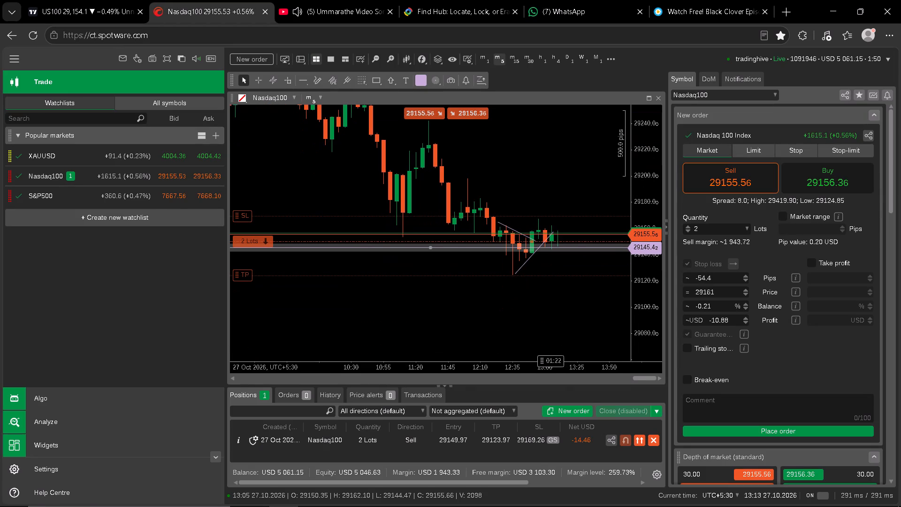
pyautogui.scroll(15, 588, 265)
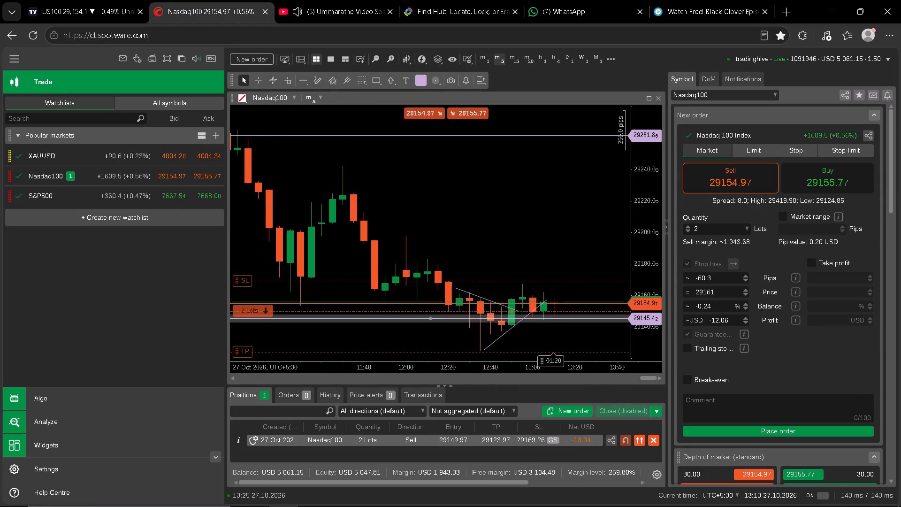
pyautogui.moveTo(569, 238); pyautogui.dragTo(576, 156)
pyautogui.moveTo(648, 311); pyautogui.dragTo(645, 278)
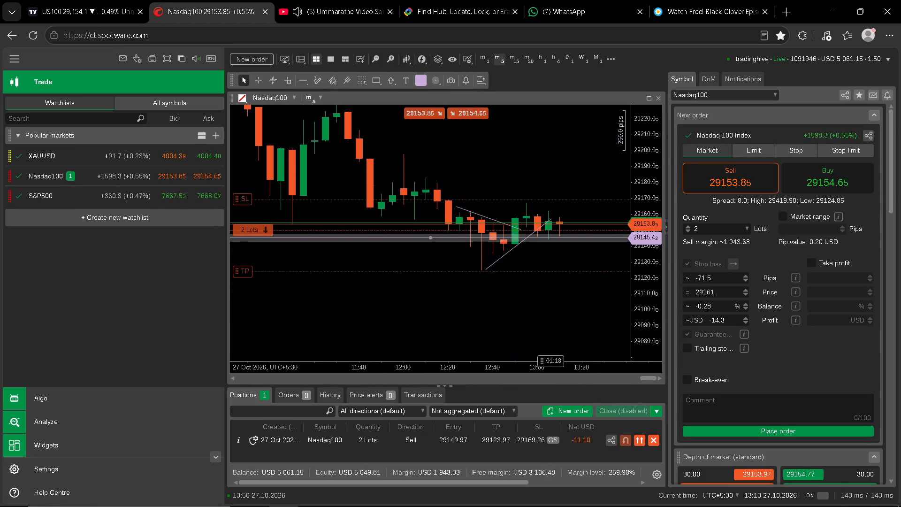
pyautogui.moveTo(645, 278); pyautogui.dragTo(635, 153)
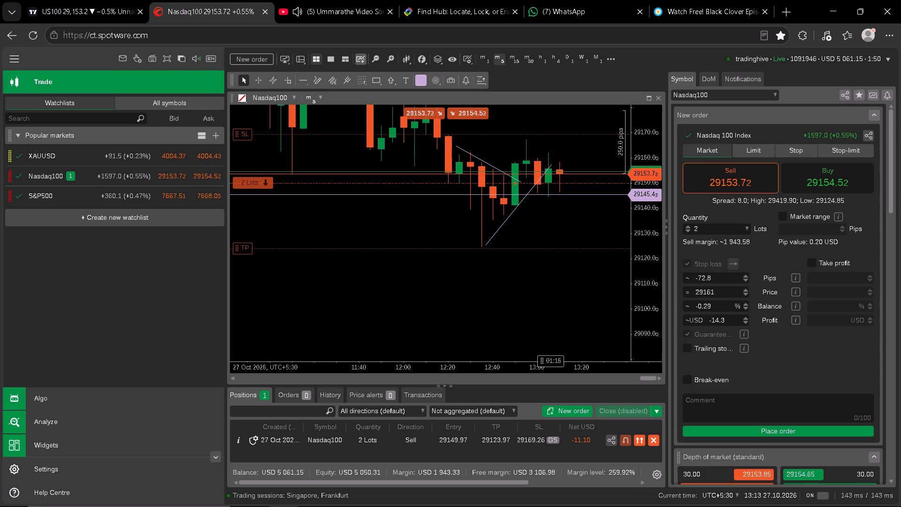
# Set the Nasdaq100 chart to one minute and examine the latest candles against the trendlines and the position's levels.
pyautogui.click(485, 60)
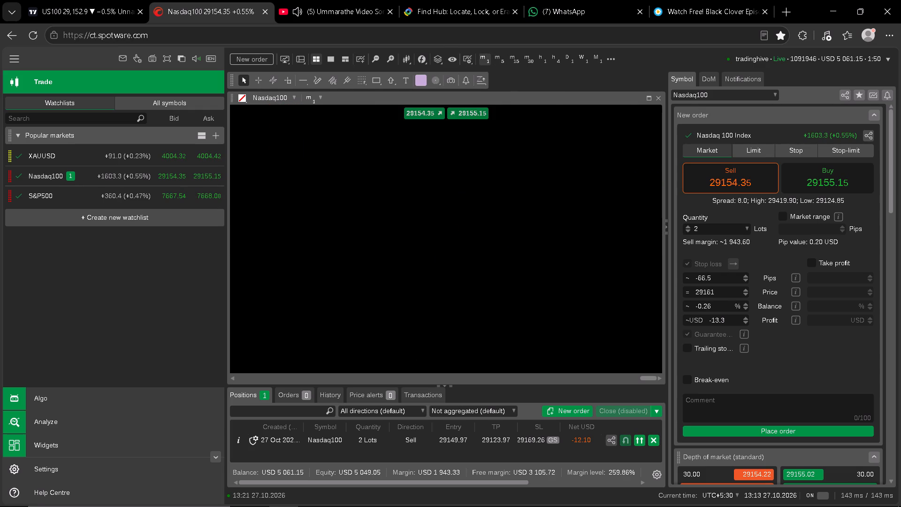
pyautogui.scroll(-9, 579, 277)
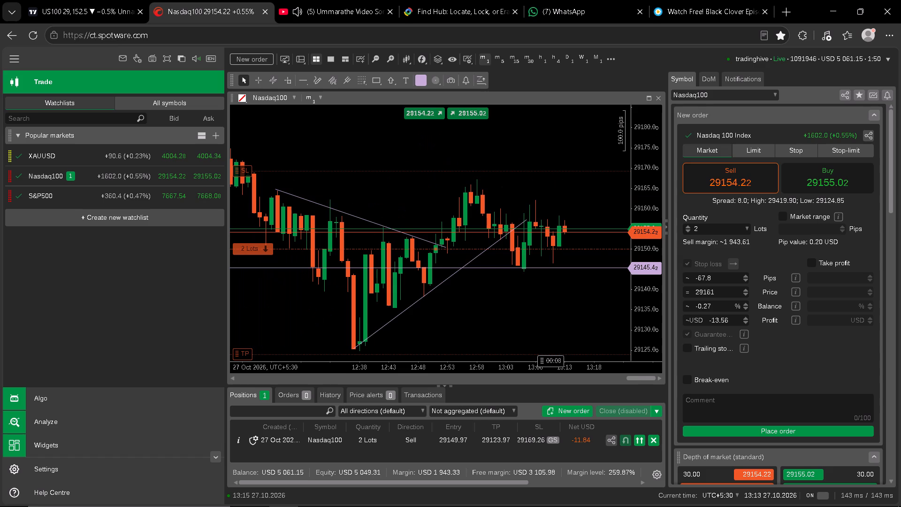
pyautogui.moveTo(578, 298); pyautogui.dragTo(571, 265)
pyautogui.click(571, 265)
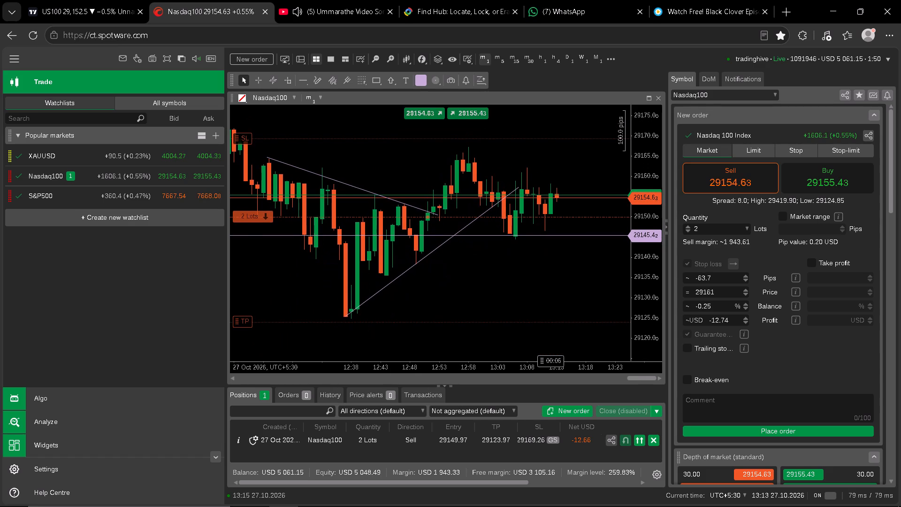
pyautogui.moveTo(641, 284); pyautogui.dragTo(641, 268)
pyautogui.moveTo(599, 279); pyautogui.dragTo(589, 286)
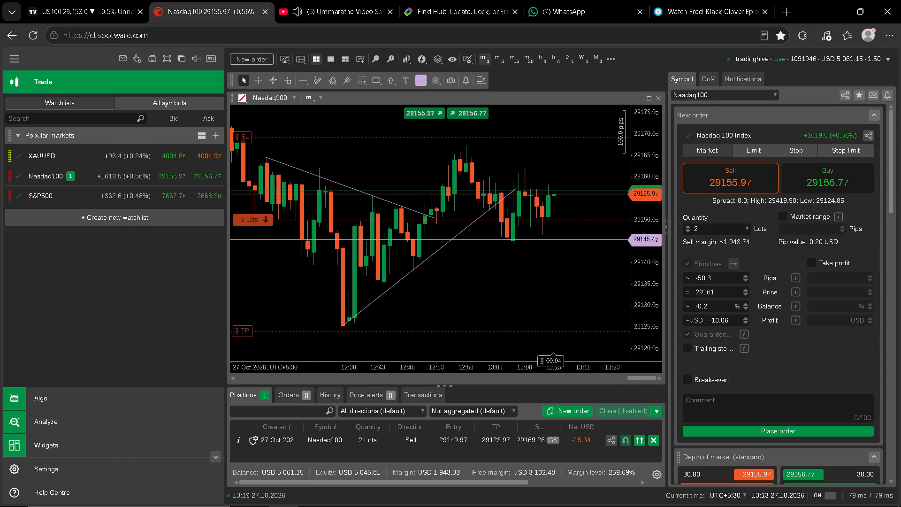
pyautogui.click(589, 286)
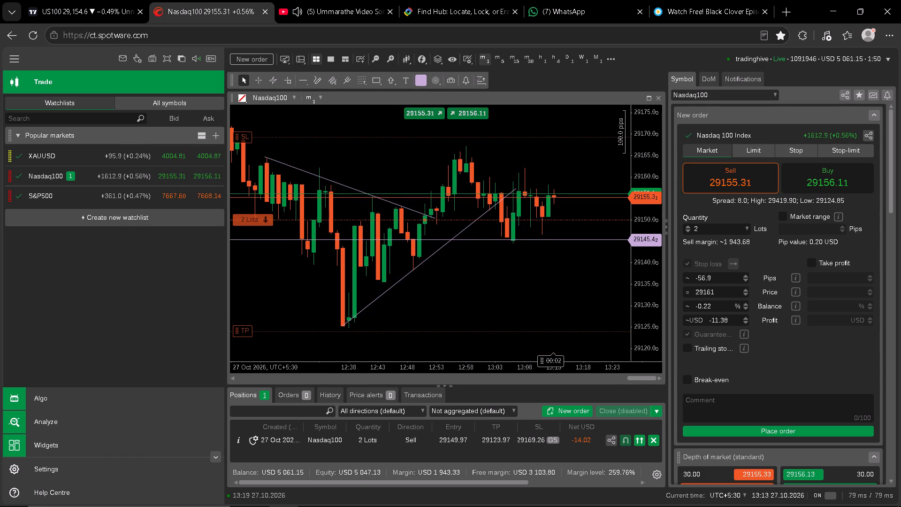
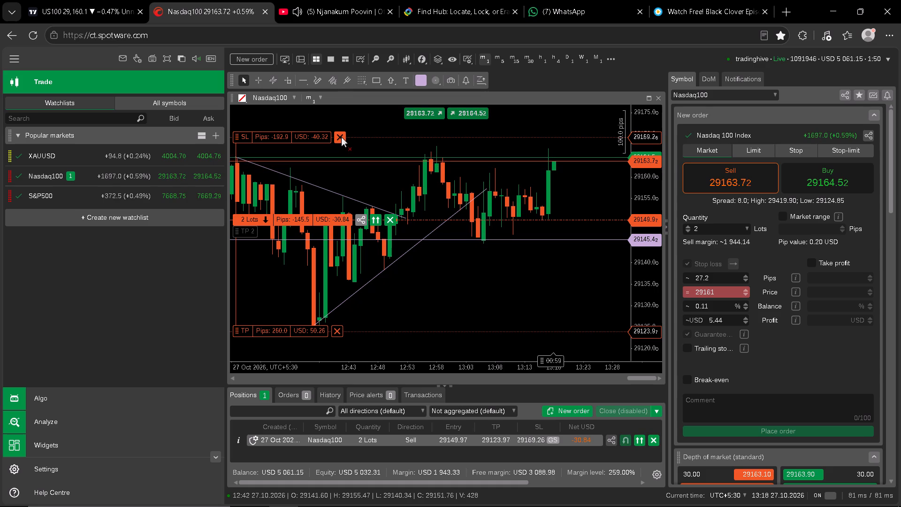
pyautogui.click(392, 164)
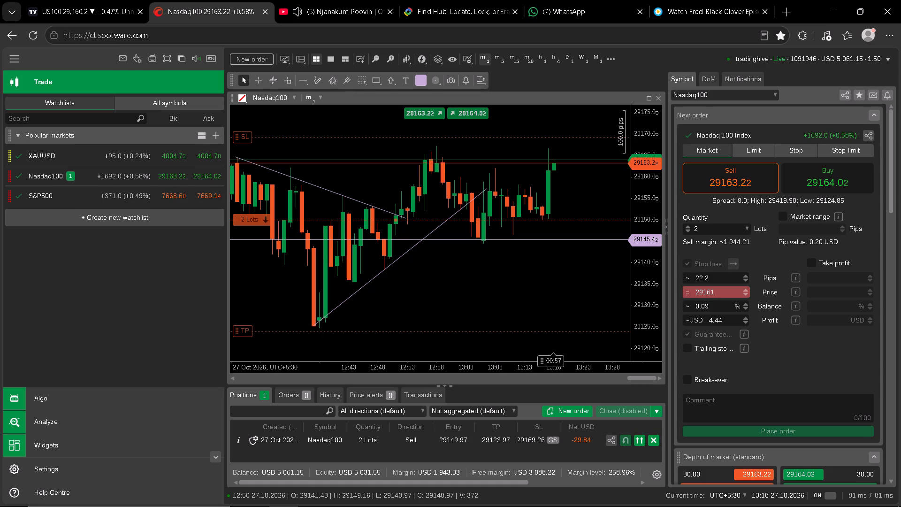
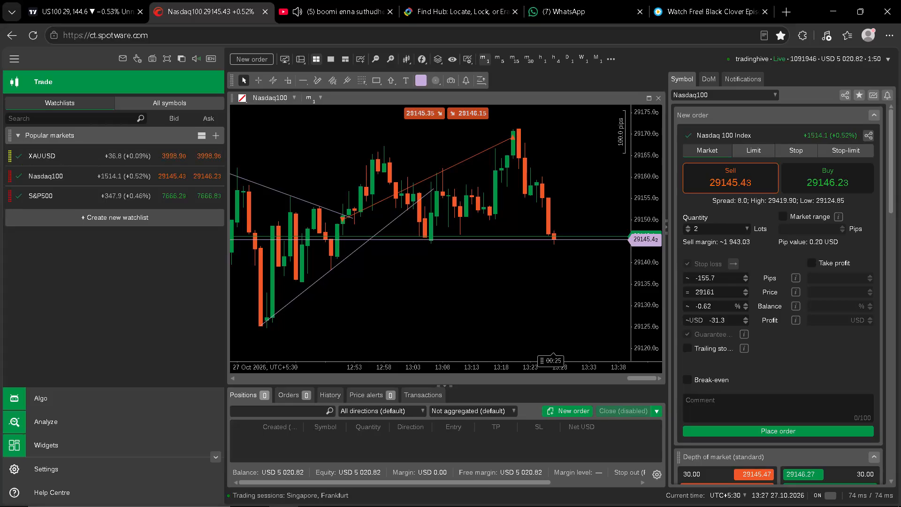
# Review the current week's closed trades in the history, return to the open positions and inspect the Nasdaq100 chart.
pyautogui.click(298, 394)
pyautogui.click(298, 395)
pyautogui.click(333, 398)
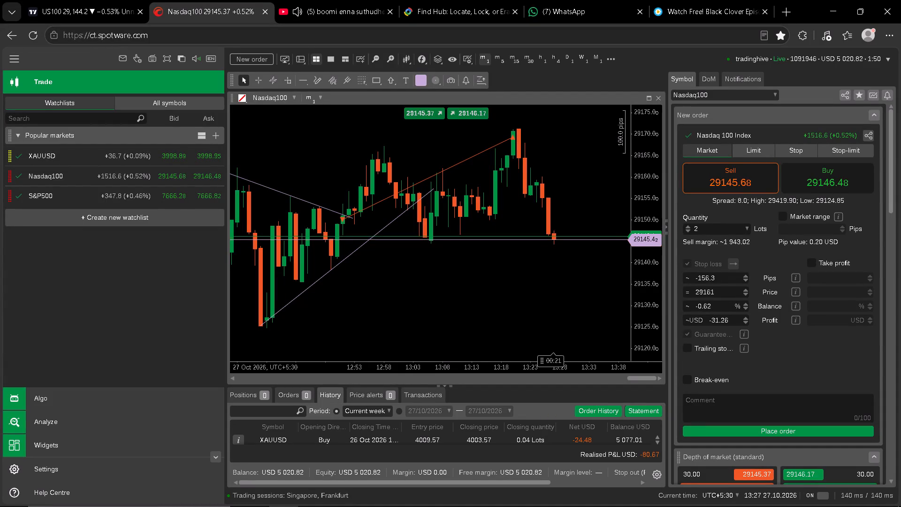
pyautogui.click(246, 398)
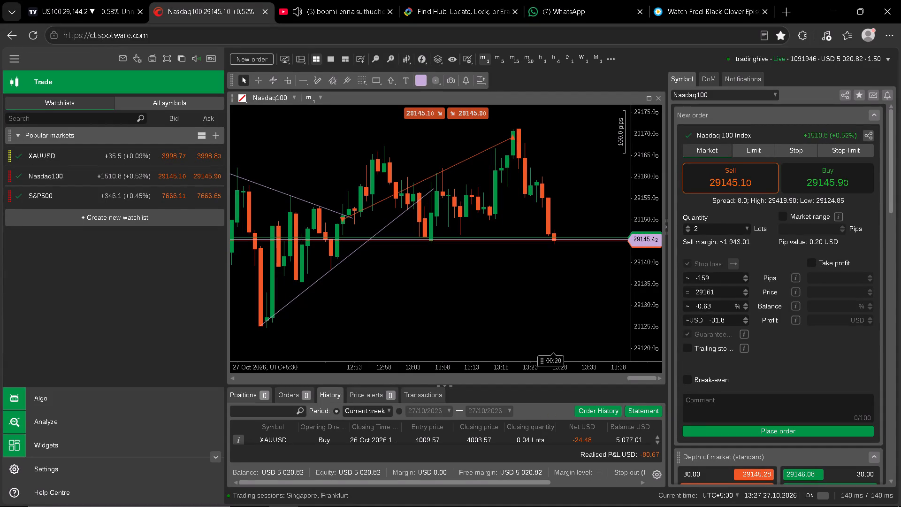
pyautogui.moveTo(433, 307); pyautogui.dragTo(414, 326)
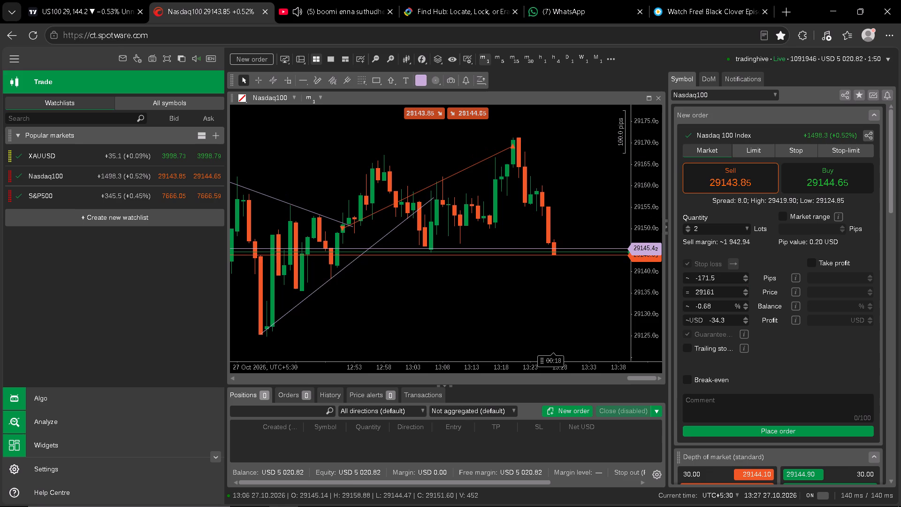
# In TradingView, bring up XAUUSD on the 5-minute chart and draw a rectangle zone from about 4,001.8 to 4,003 around the latest candles.
pyautogui.click(110, 0)
pyautogui.click(570, 230)
pyautogui.press('space')
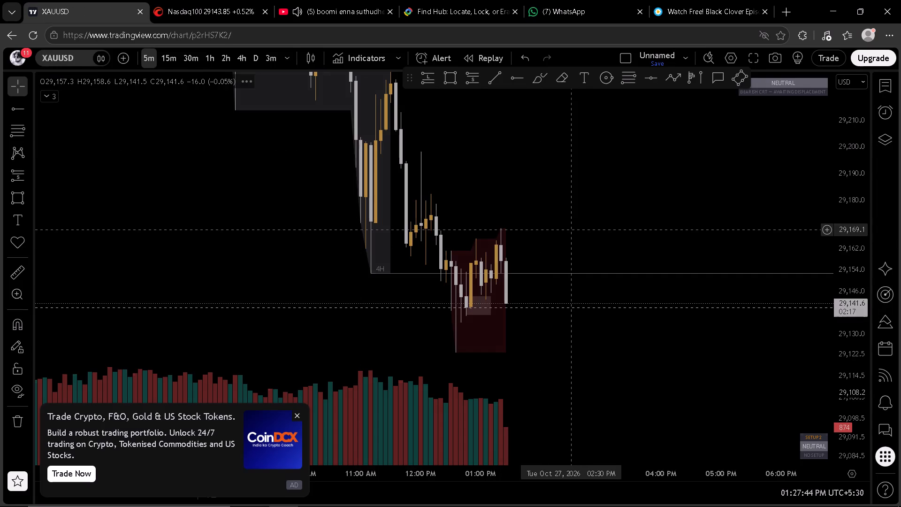
pyautogui.moveTo(575, 275); pyautogui.dragTo(574, 203)
pyautogui.scroll(-4, 749, 245)
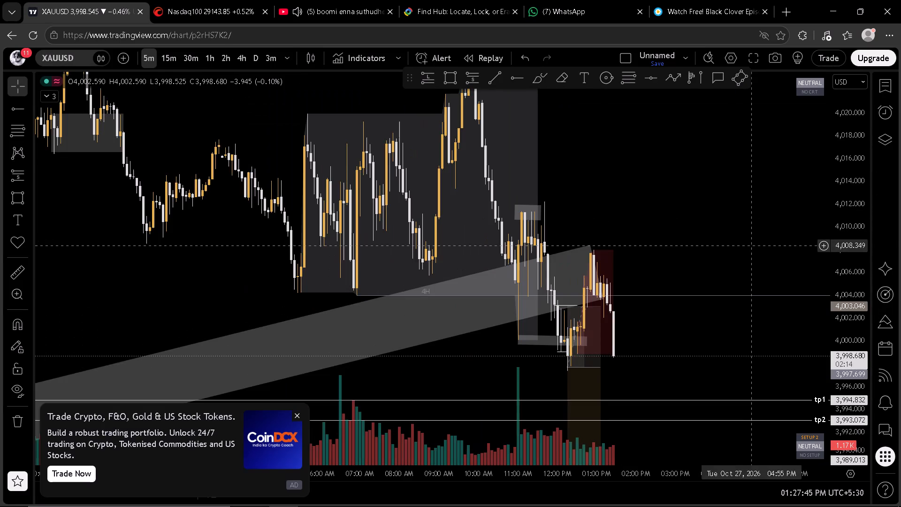
pyautogui.scroll(-3, 836, 234)
pyautogui.scroll(3, 748, 240)
pyautogui.scroll(4, 833, 247)
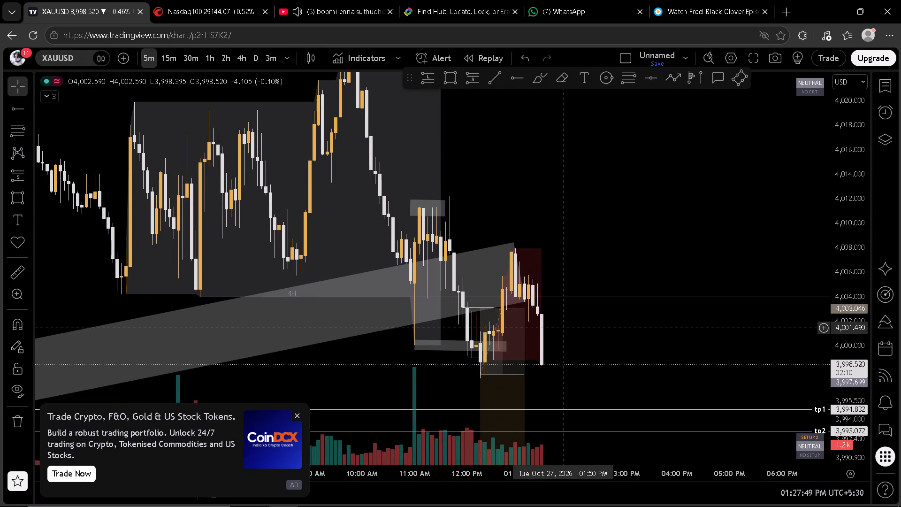
pyautogui.click(449, 82)
pyautogui.click(497, 326)
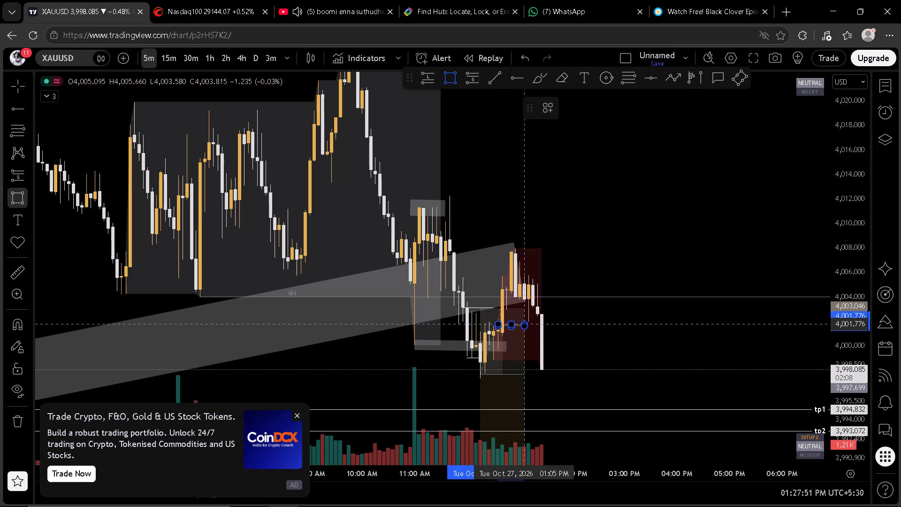
pyautogui.click(569, 310)
pyautogui.click(627, 284)
pyautogui.moveTo(643, 318); pyautogui.dragTo(634, 264)
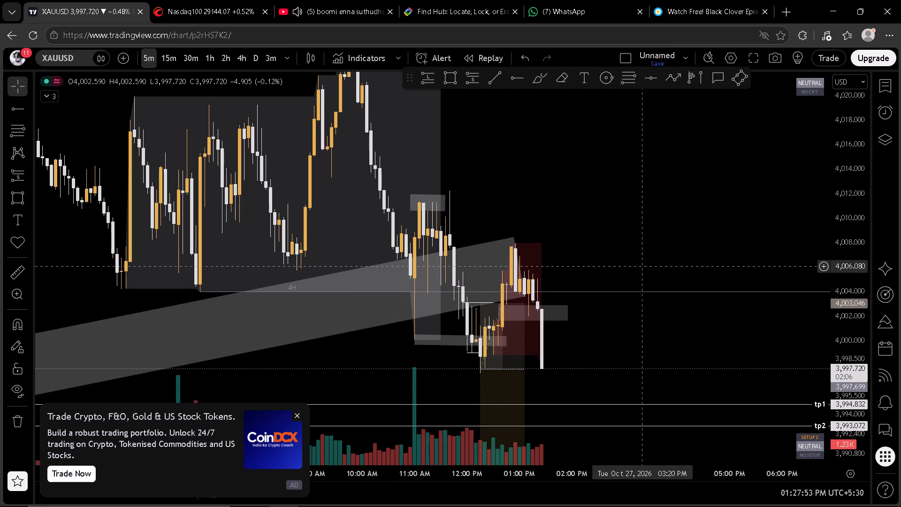
# Switch to US100 and examine the latest price action on the 5-minute and 3-minute timeframes.
pyautogui.press('space')
pyautogui.scroll(-3, 695, 269)
pyautogui.moveTo(687, 284); pyautogui.dragTo(697, 154)
pyautogui.scroll(6, 728, 223)
pyautogui.scroll(6, 862, 257)
pyautogui.moveTo(751, 250); pyautogui.dragTo(791, 174)
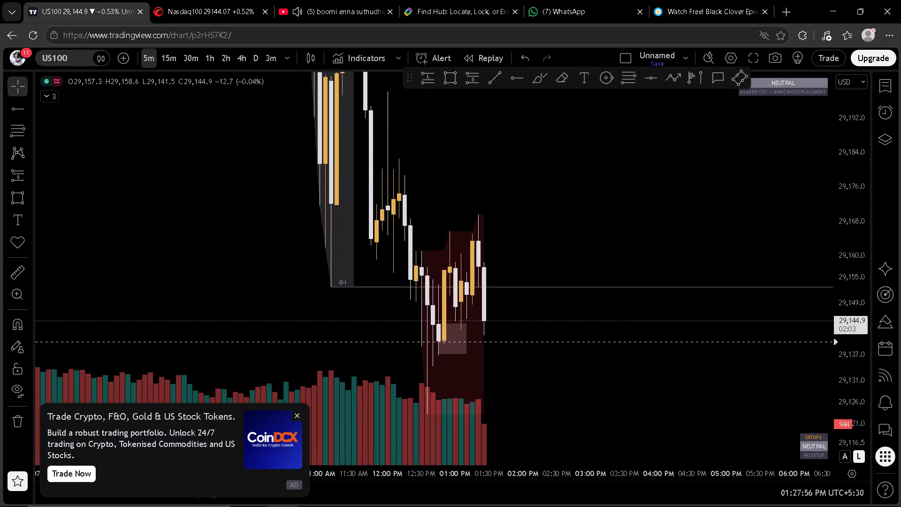
pyautogui.scroll(-1, 749, 179)
pyautogui.click(740, 180)
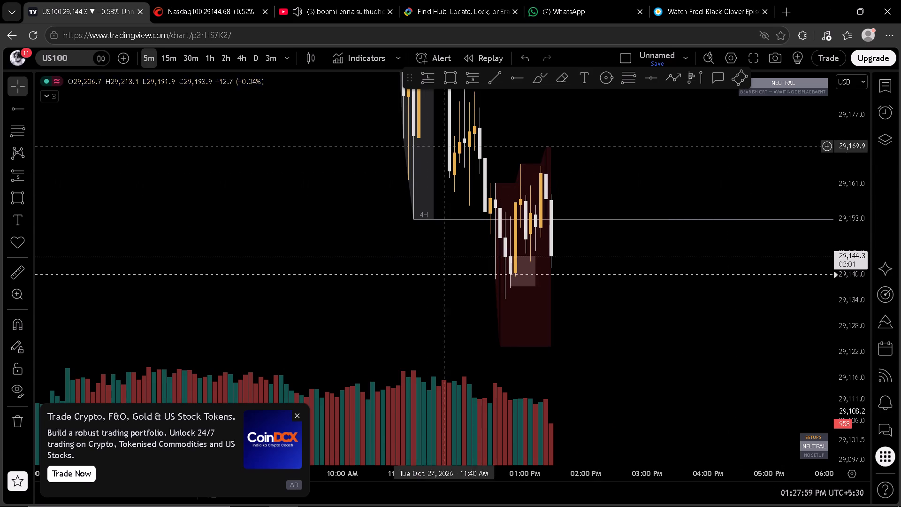
pyautogui.click(277, 68)
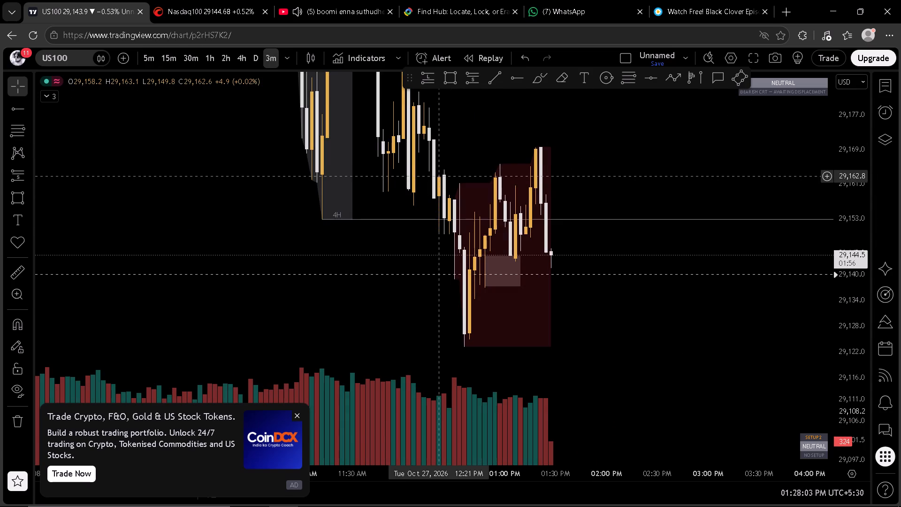
# Switch to cTrader, set the Nasdaq100 chart to the 3-minute timeframe and enlarge the price scale around the latest candles.
pyautogui.click(188, 5)
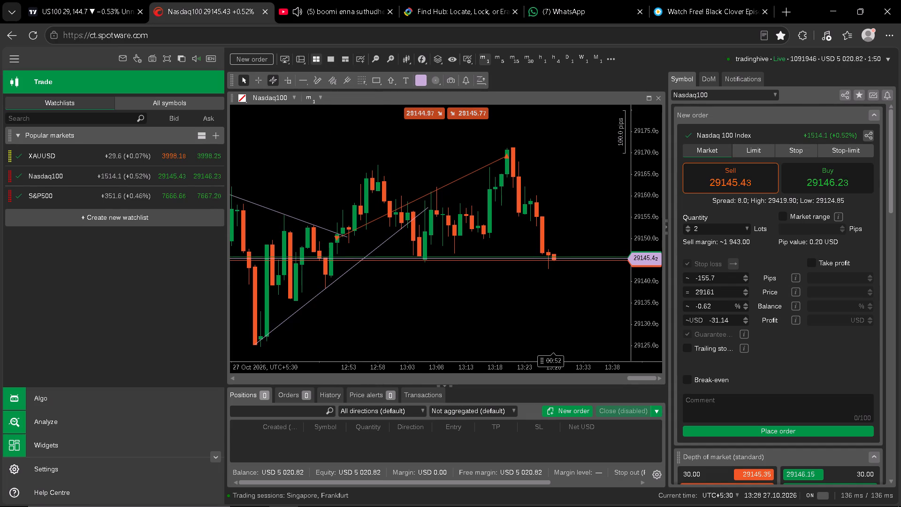
pyautogui.click(315, 96)
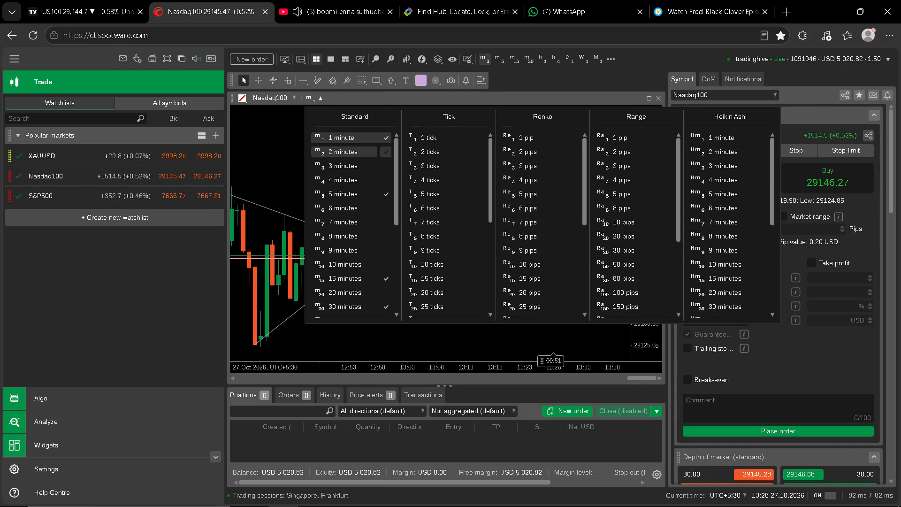
pyautogui.click(332, 164)
pyautogui.click(270, 162)
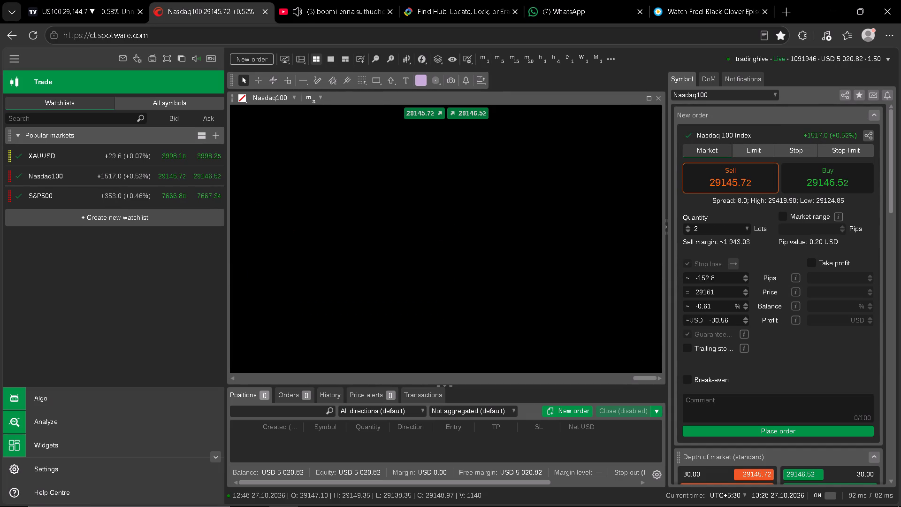
pyautogui.moveTo(518, 232); pyautogui.dragTo(516, 220)
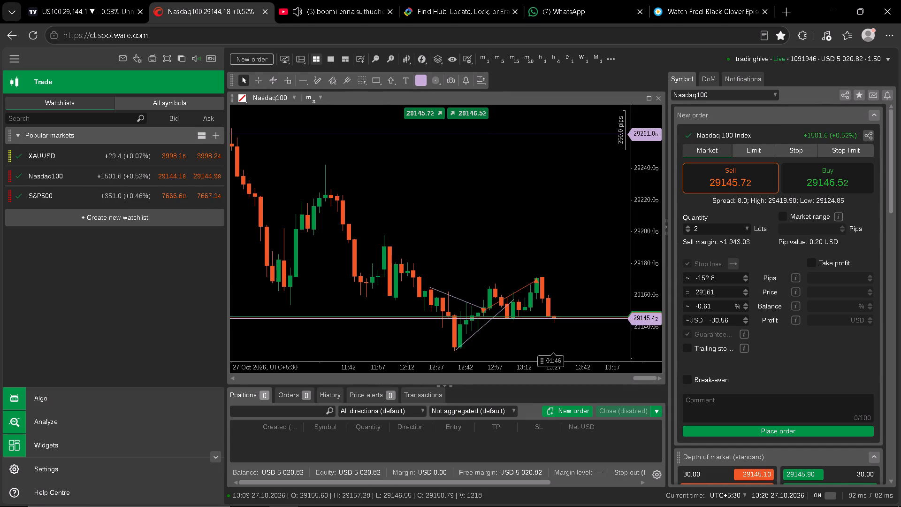
pyautogui.moveTo(516, 220); pyautogui.dragTo(505, 175)
pyautogui.moveTo(651, 299); pyautogui.dragTo(655, 146)
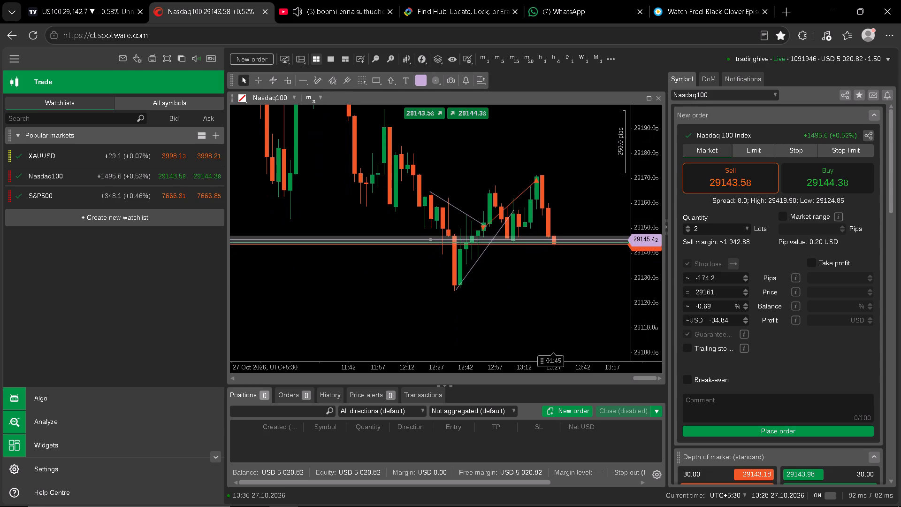
pyautogui.moveTo(567, 189); pyautogui.dragTo(519, 212)
# Move the horizontal line near the current Nasdaq100 price up to about 29147.8.
pyautogui.moveTo(567, 264); pyautogui.dragTo(570, 258)
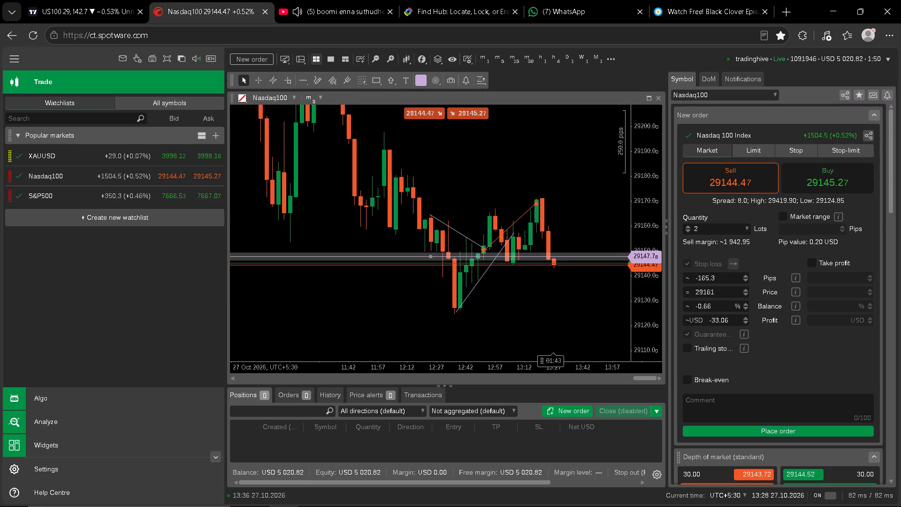
pyautogui.moveTo(570, 258); pyautogui.dragTo(570, 258)
pyautogui.click(570, 223)
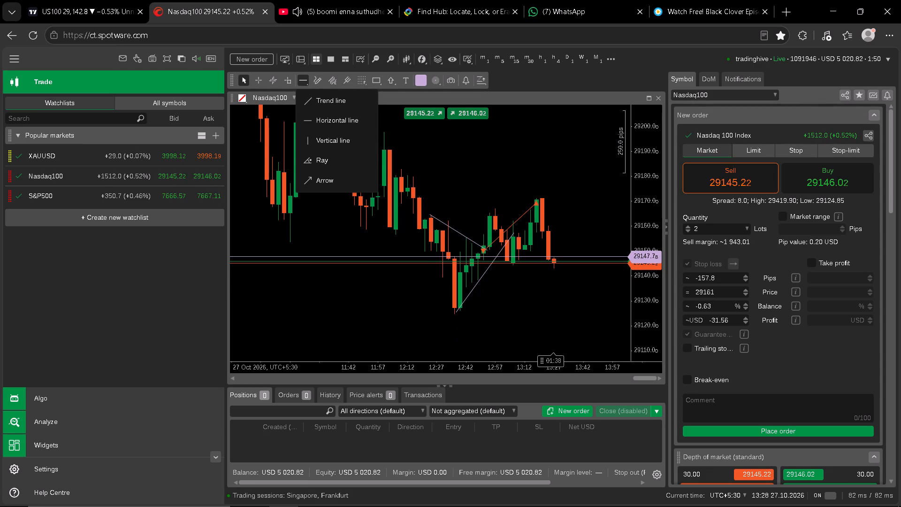
# Add a horizontal line to the Nasdaq100 chart and adjust it to about 29160.3.
pyautogui.click(321, 117)
pyautogui.click(572, 228)
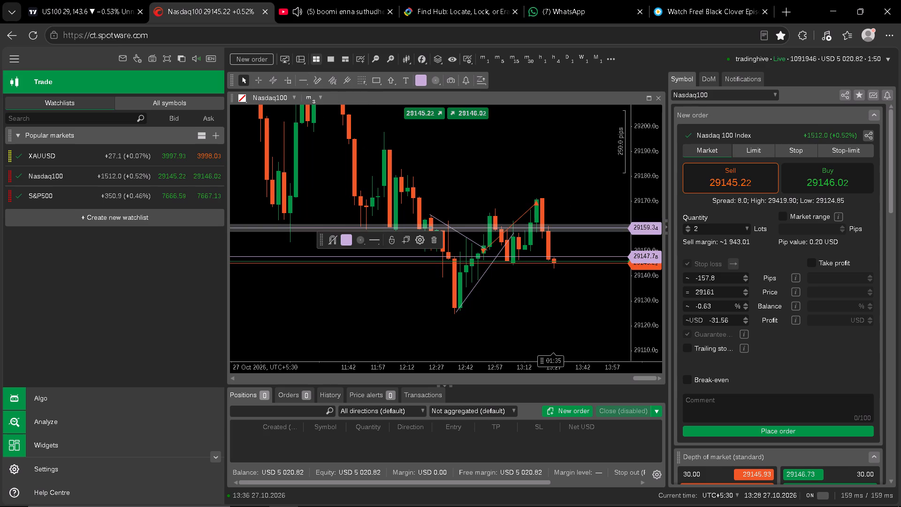
pyautogui.click(571, 228)
pyautogui.click(571, 225)
pyautogui.click(574, 197)
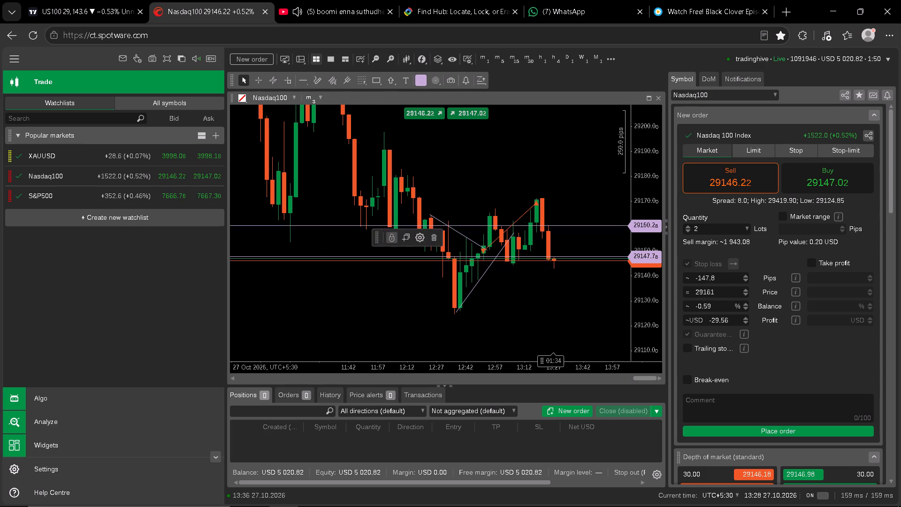
# Set the stop loss price of the 2-lot Nasdaq100 market sell order to 29160.
pyautogui.click(718, 291)
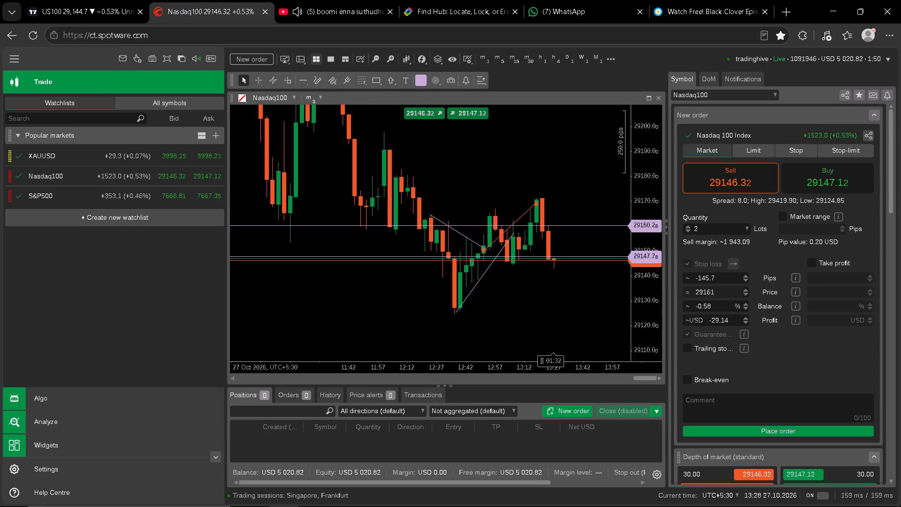
pyautogui.press('BackSpace')
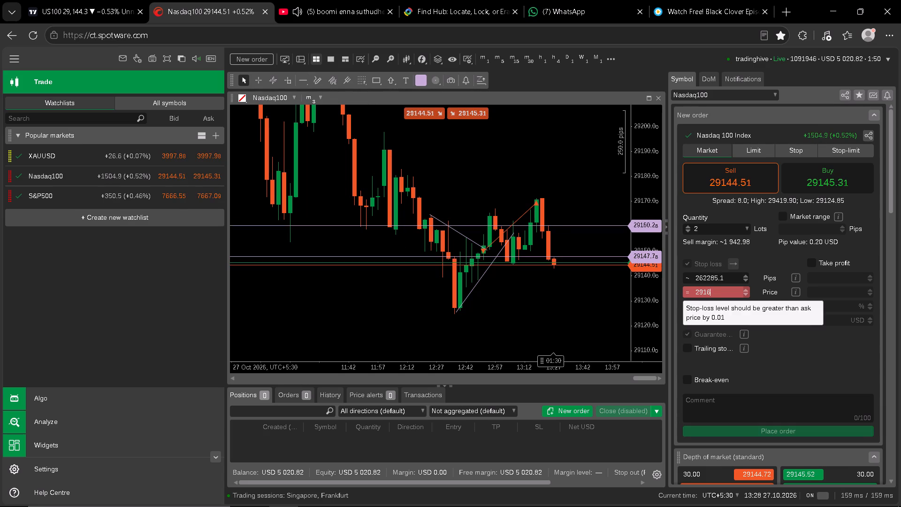
pyautogui.press('BackSpace')
pyautogui.press('6')
pyautogui.press('0')
pyautogui.click(807, 361)
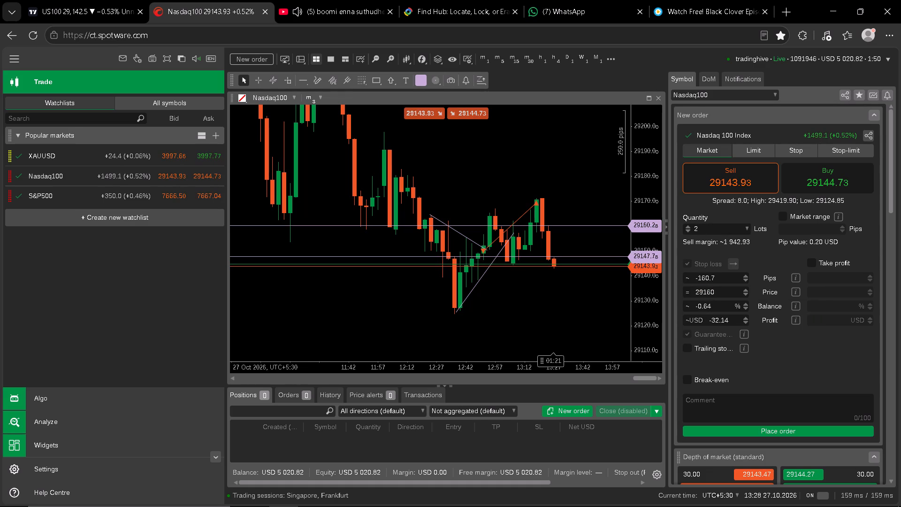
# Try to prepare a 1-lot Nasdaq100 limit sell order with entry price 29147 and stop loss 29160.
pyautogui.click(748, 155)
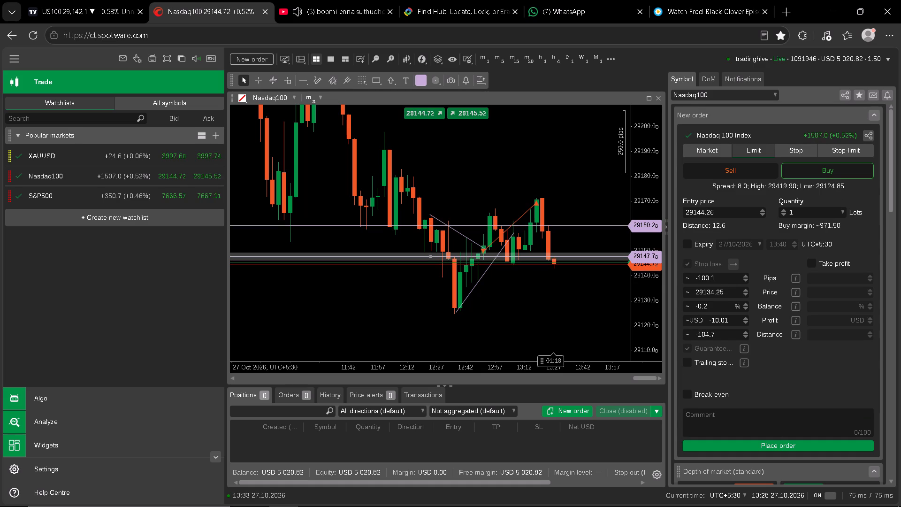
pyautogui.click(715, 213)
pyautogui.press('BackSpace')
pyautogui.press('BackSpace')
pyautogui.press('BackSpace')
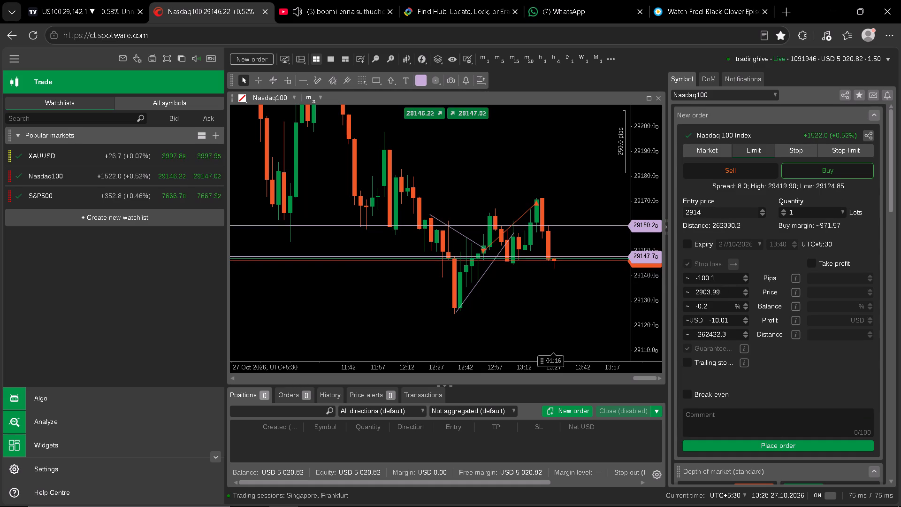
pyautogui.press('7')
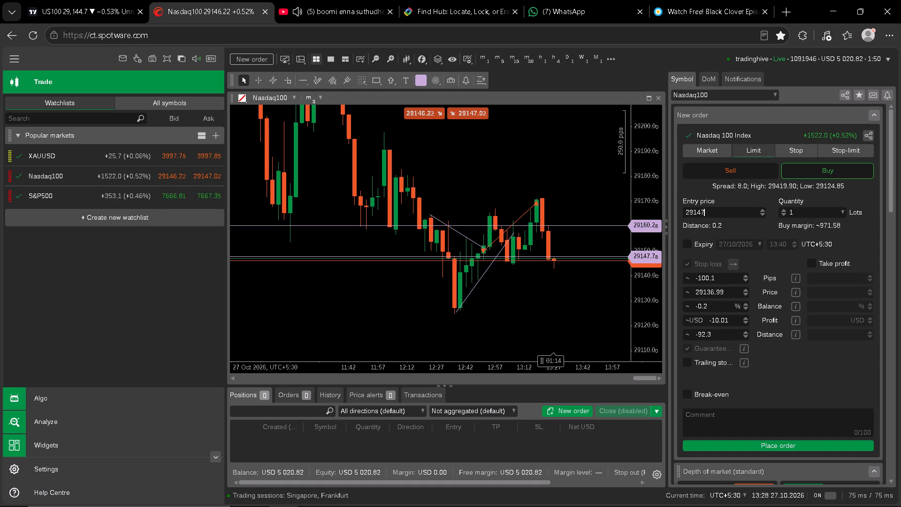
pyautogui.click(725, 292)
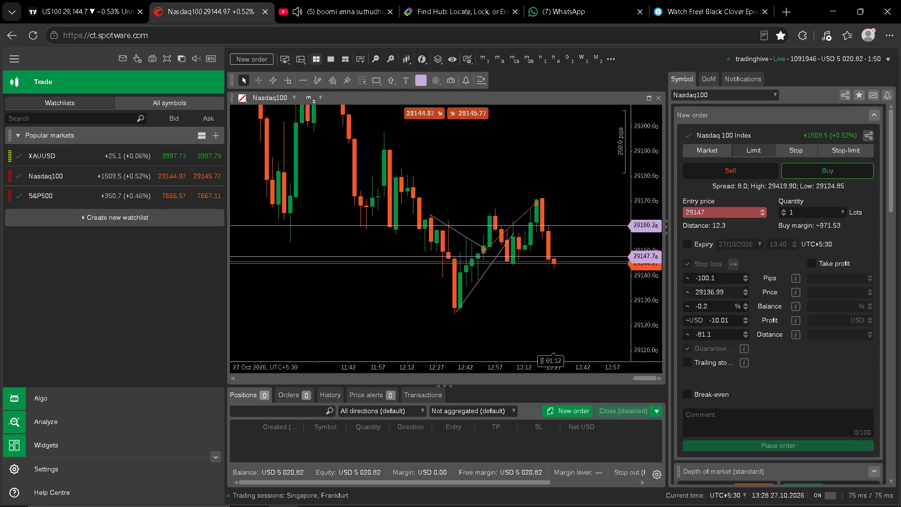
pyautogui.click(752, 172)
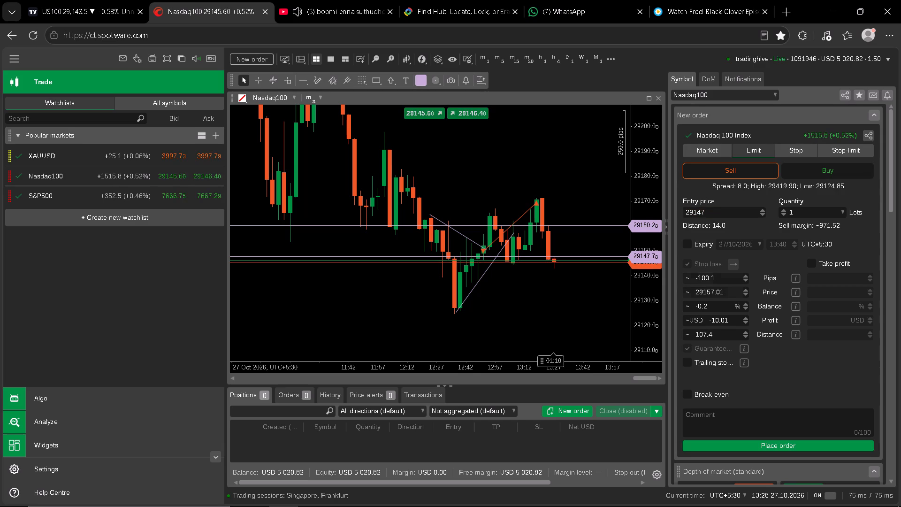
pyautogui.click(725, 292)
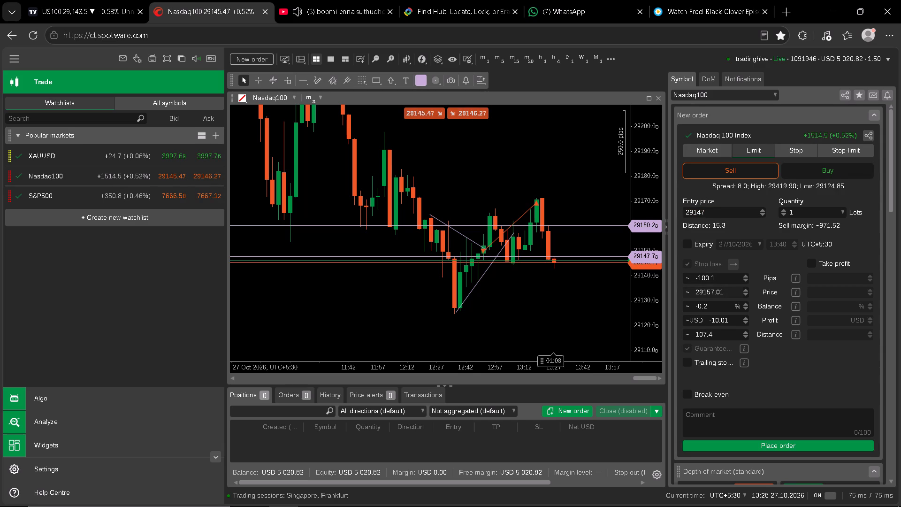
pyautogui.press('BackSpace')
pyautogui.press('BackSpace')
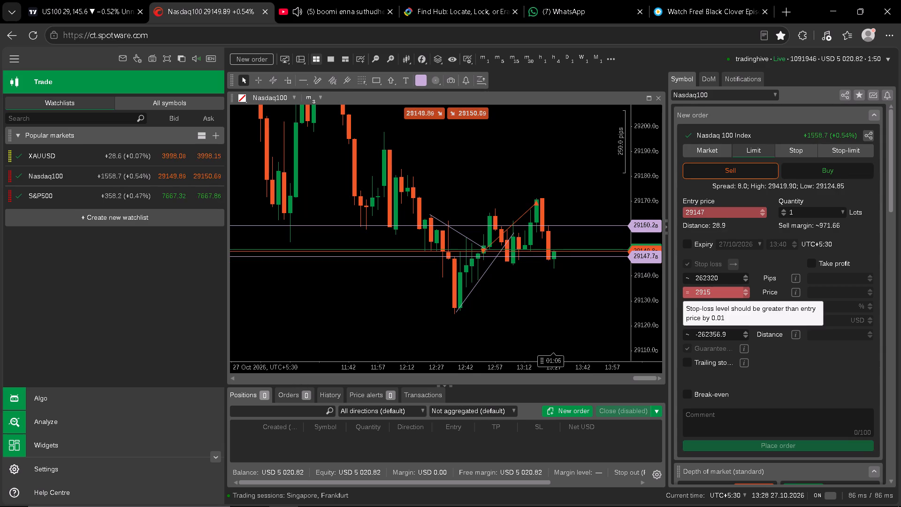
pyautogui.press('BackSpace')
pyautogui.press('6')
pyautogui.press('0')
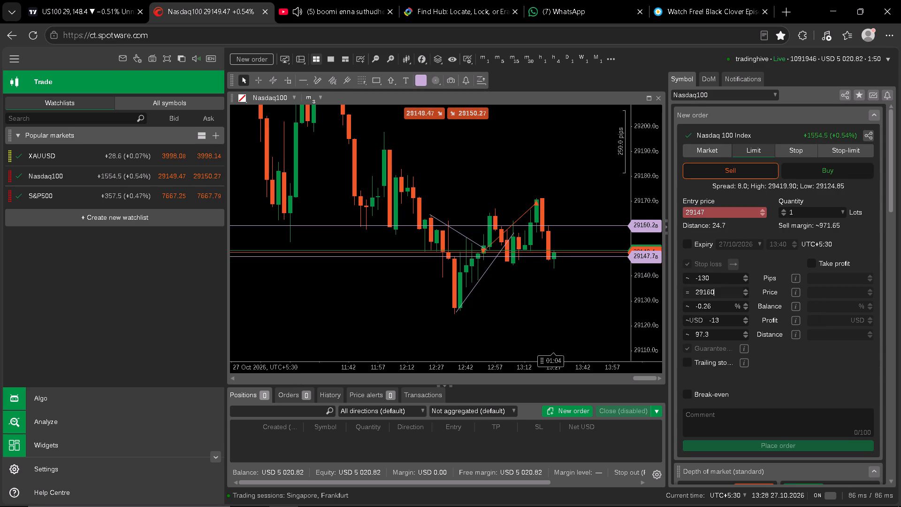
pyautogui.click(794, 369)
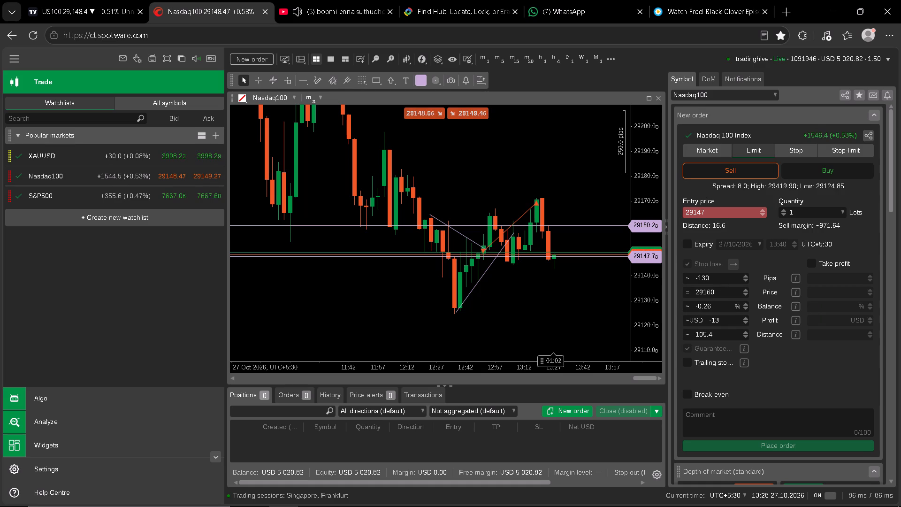
# Place the 2-lot Nasdaq100 sell as a market order with the stop loss at 29160.
pyautogui.click(712, 153)
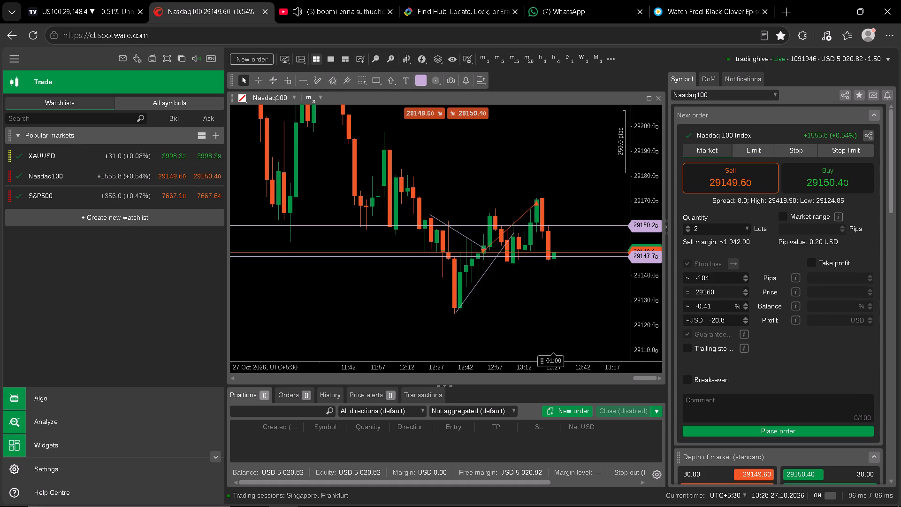
pyautogui.click(767, 427)
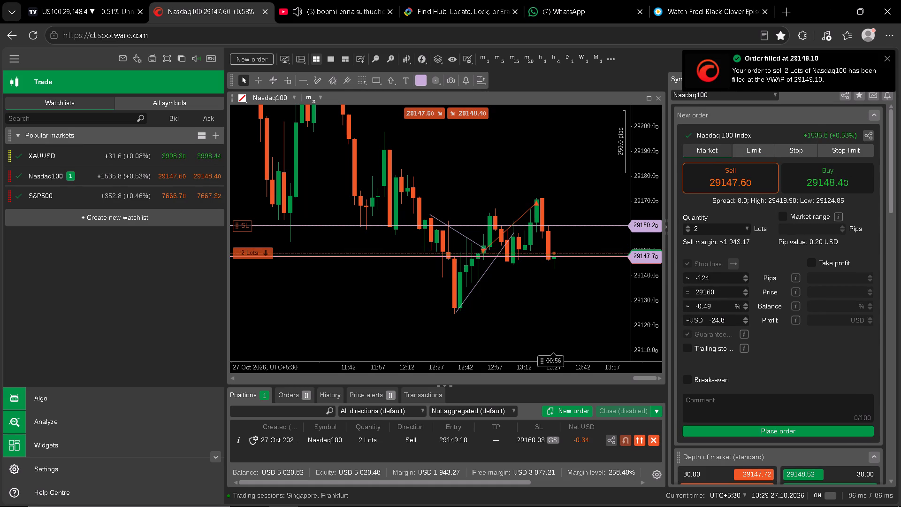
# Add a take profit at about 29128.8 to the open Nasdaq100 sell position on the chart.
pyautogui.moveTo(244, 267); pyautogui.dragTo(247, 309)
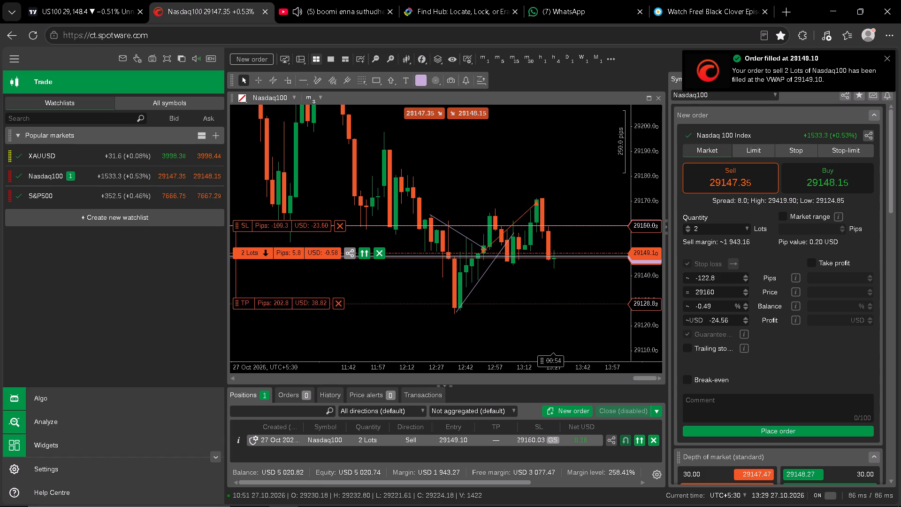
# Lower the take profit of the open 2-lot Nasdaq100 sell position on the chart to about 29097.9.
pyautogui.moveTo(247, 309); pyautogui.dragTo(250, 315)
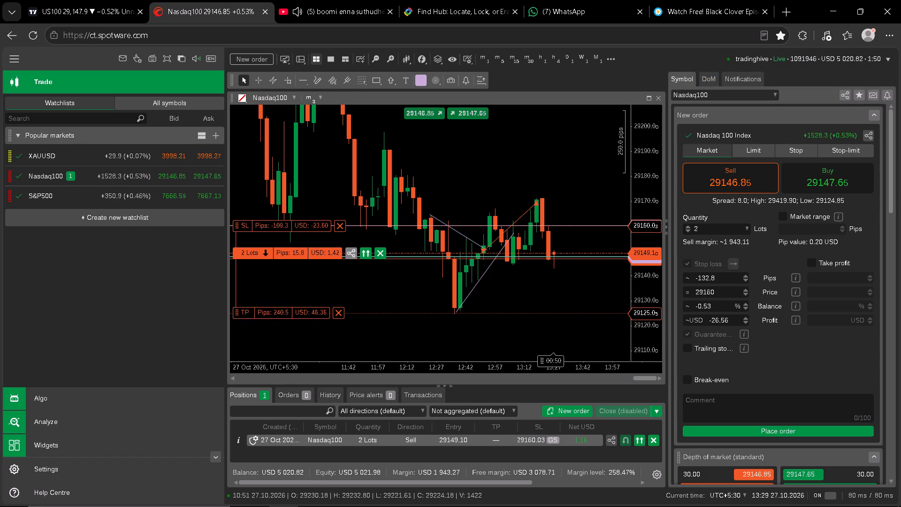
pyautogui.moveTo(372, 289); pyautogui.dragTo(368, 238)
pyautogui.click(368, 238)
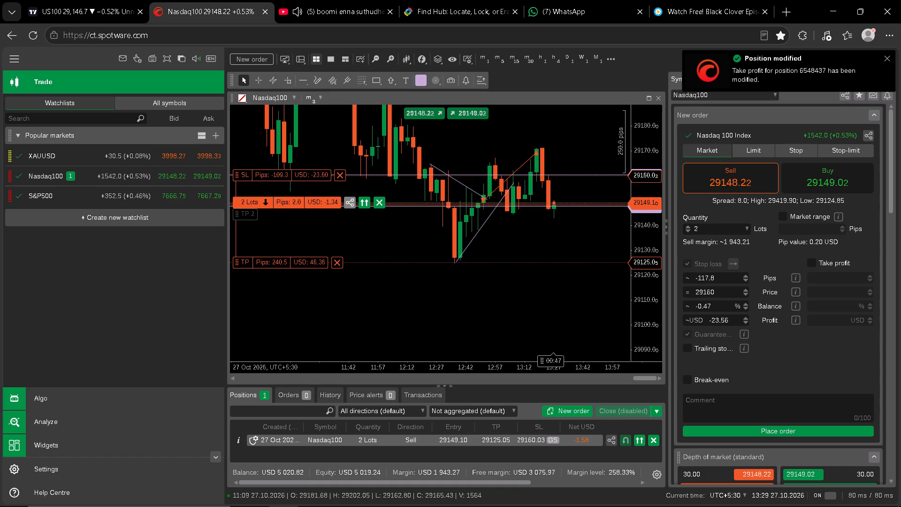
pyautogui.moveTo(248, 264); pyautogui.dragTo(252, 284)
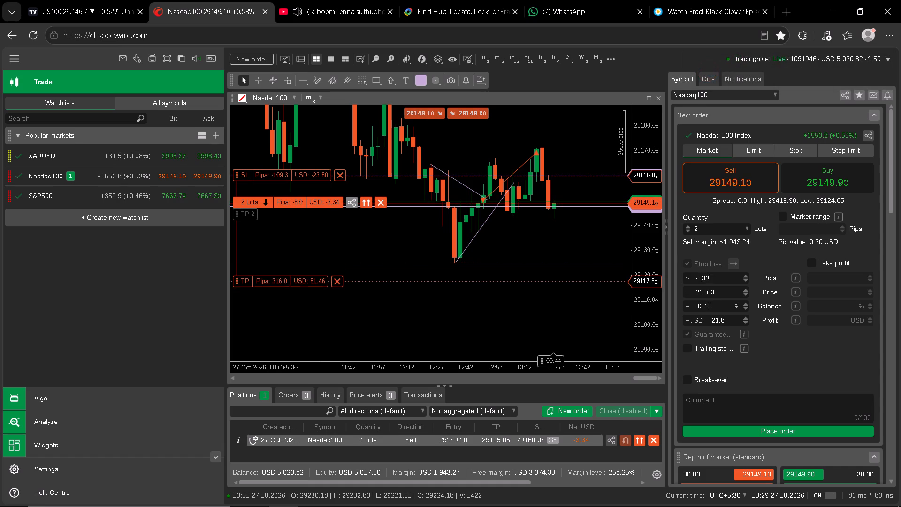
pyautogui.moveTo(252, 284); pyautogui.dragTo(254, 326)
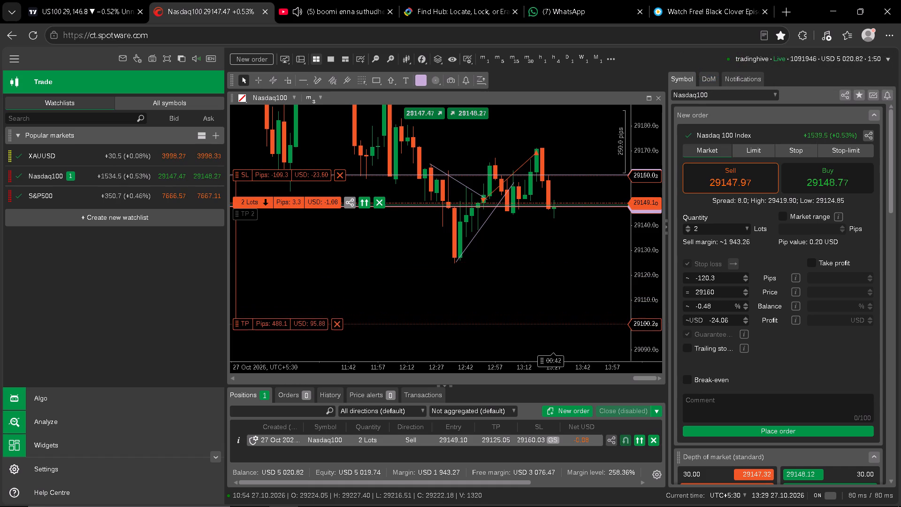
pyautogui.moveTo(254, 326); pyautogui.dragTo(255, 332)
pyautogui.click(457, 284)
pyautogui.moveTo(476, 284); pyautogui.dragTo(410, 284)
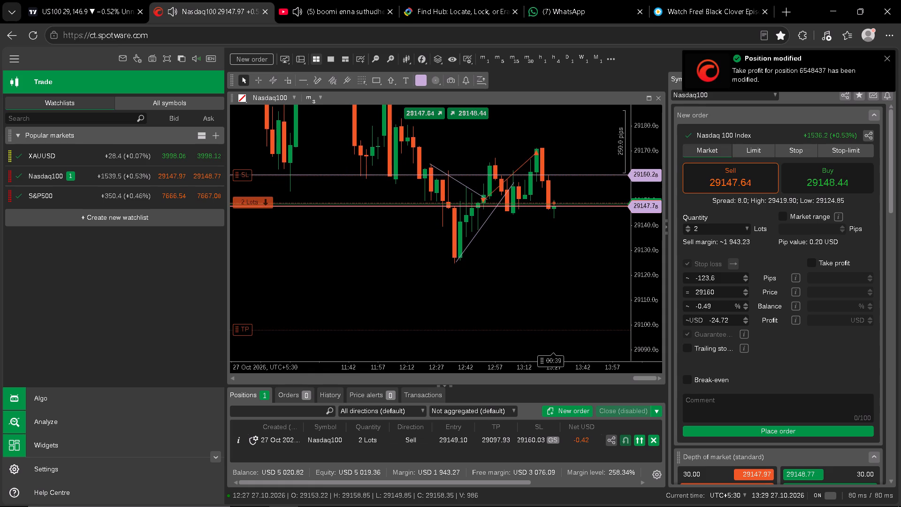
# Place a Fixed-risk sell drawing beside the latest Nasdaq100 candles with its entry at about 29150.3.
pyautogui.moveTo(643, 278); pyautogui.dragTo(650, 215)
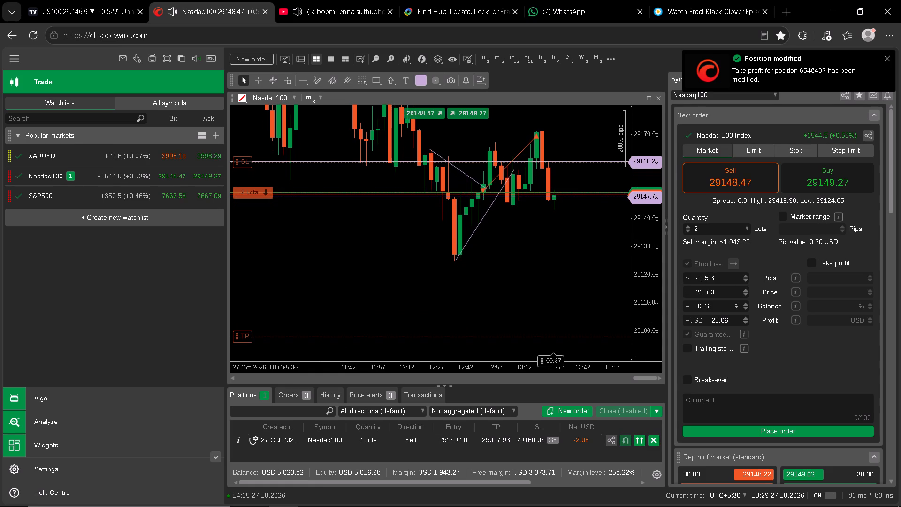
pyautogui.moveTo(650, 215); pyautogui.dragTo(652, 191)
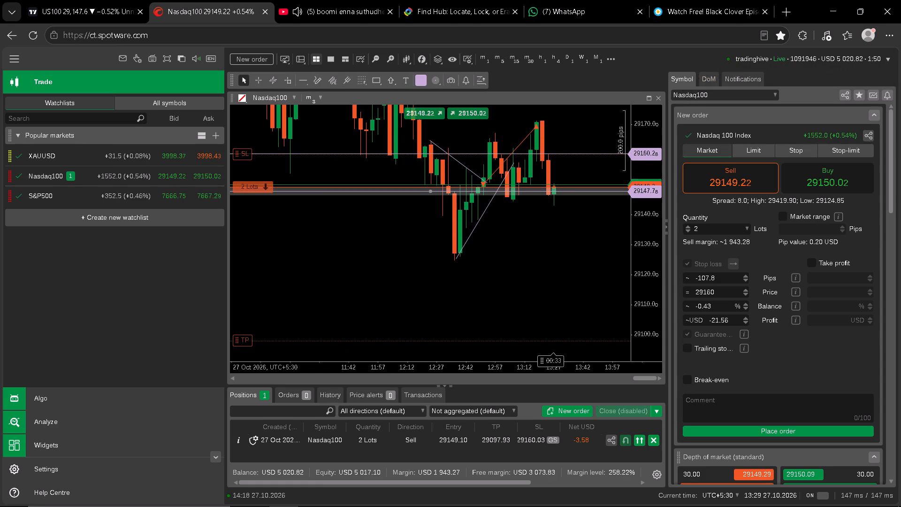
pyautogui.click(586, 254)
pyautogui.moveTo(585, 255); pyautogui.dragTo(581, 247)
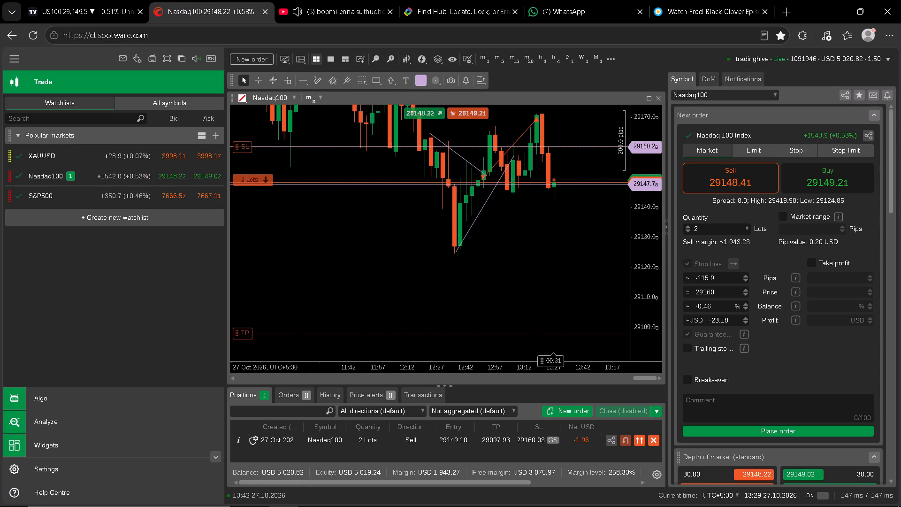
pyautogui.moveTo(581, 247); pyautogui.dragTo(581, 238)
pyautogui.moveTo(661, 249); pyautogui.dragTo(661, 237)
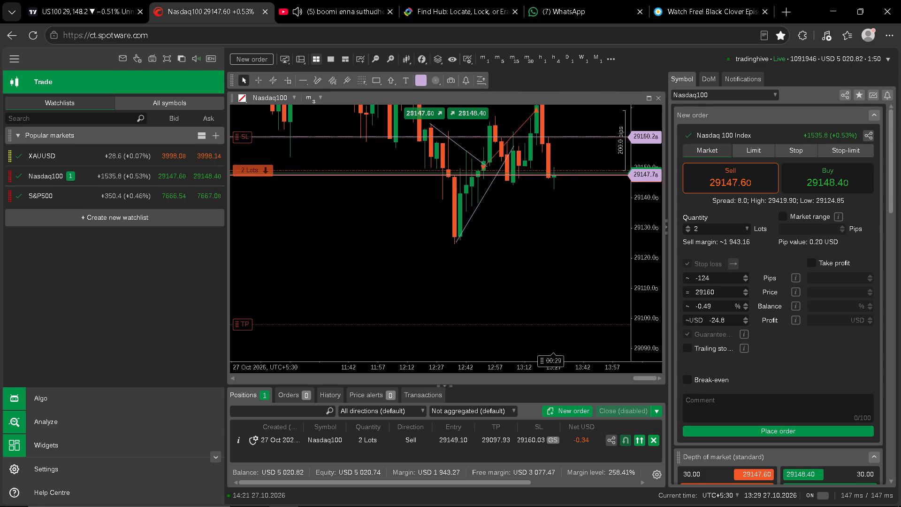
pyautogui.moveTo(661, 237); pyautogui.dragTo(661, 236)
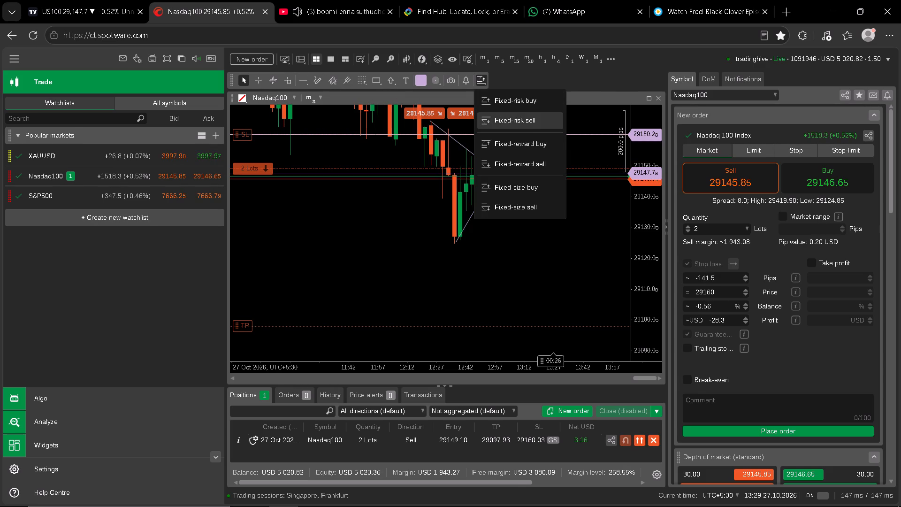
pyautogui.click(495, 121)
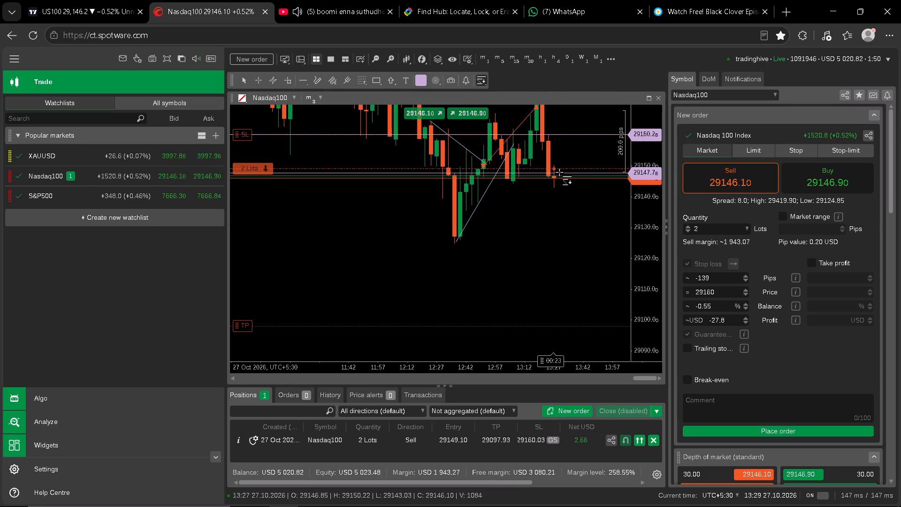
pyautogui.click(550, 164)
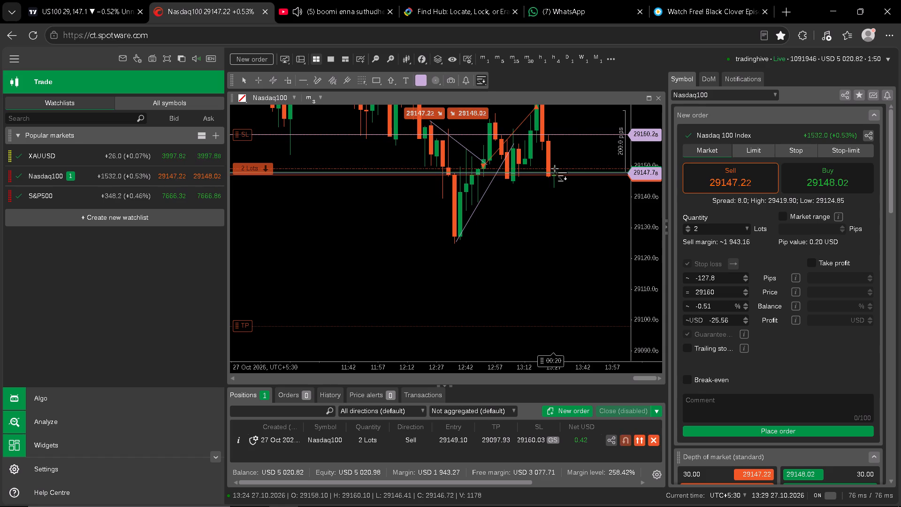
pyautogui.click(550, 164)
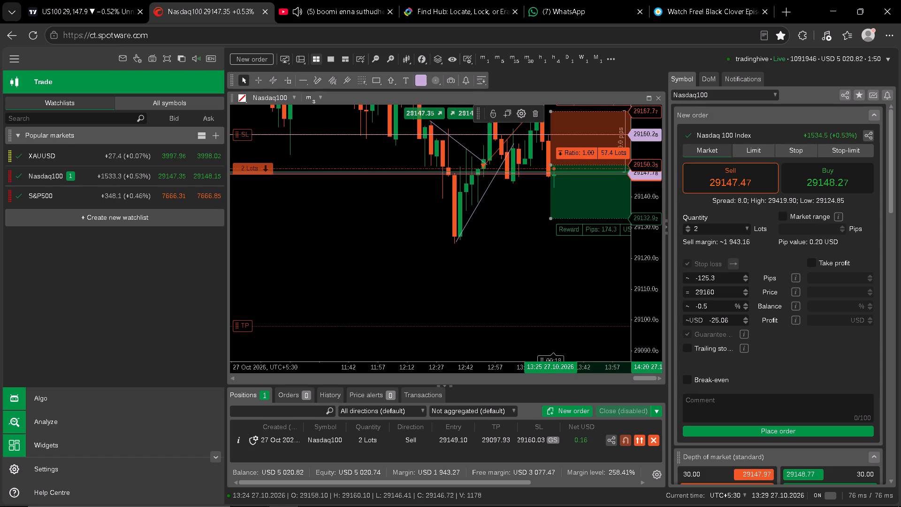
# Lower the risk level of the Fixed-risk sell drawing to about 29159.9, near the position's stop loss.
pyautogui.click(479, 262)
pyautogui.moveTo(479, 256); pyautogui.dragTo(467, 291)
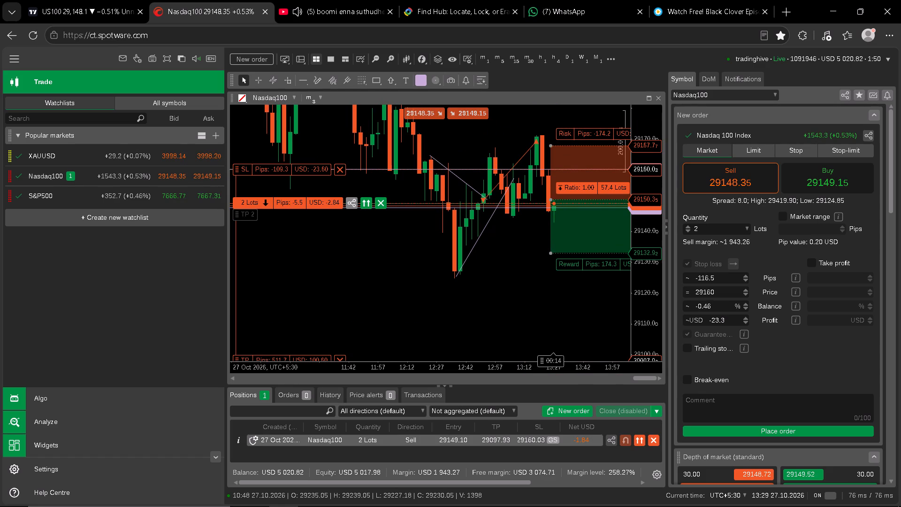
pyautogui.moveTo(551, 145); pyautogui.dragTo(552, 168)
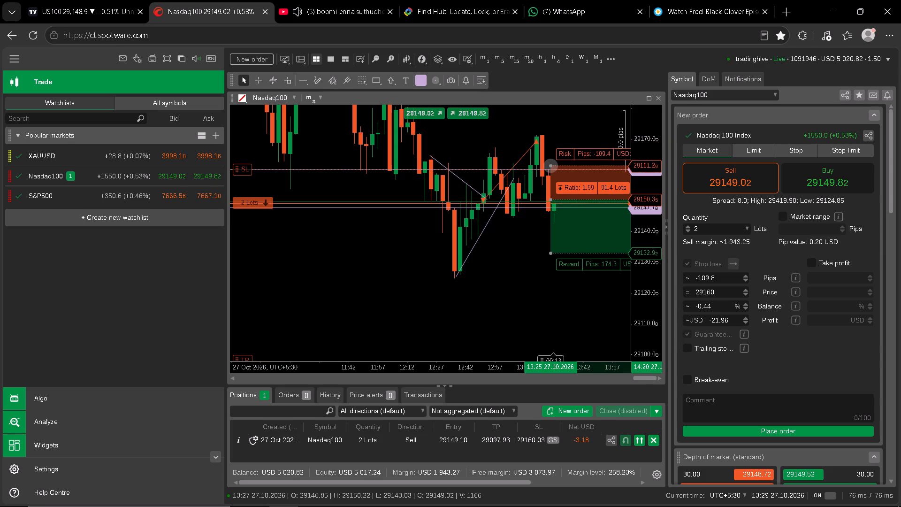
pyautogui.moveTo(552, 168); pyautogui.dragTo(552, 169)
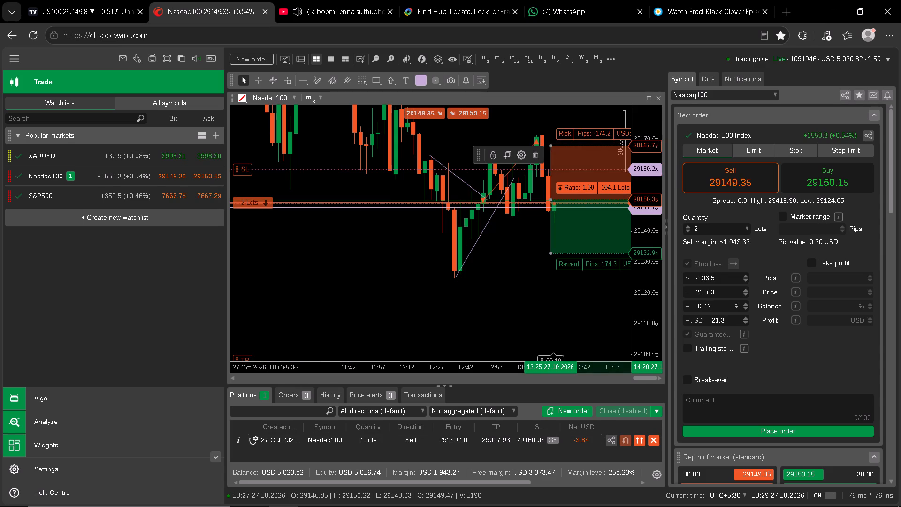
pyautogui.click(505, 283)
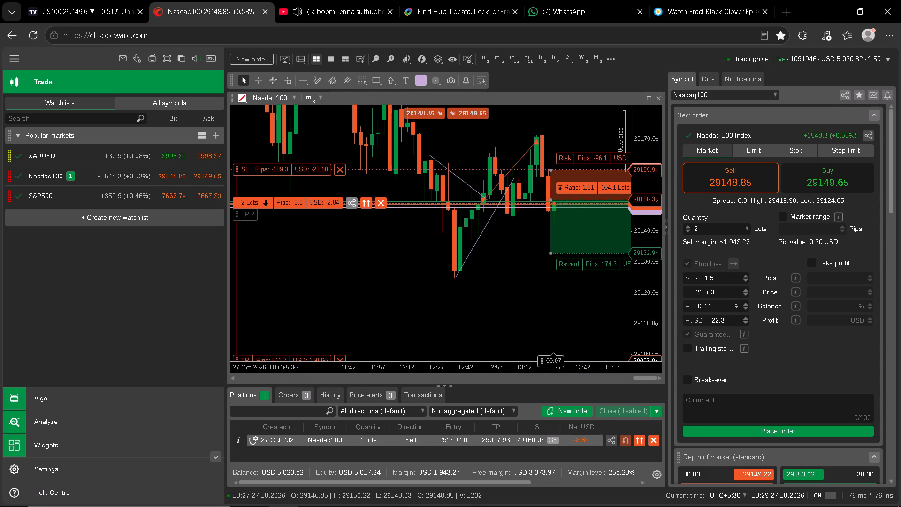
# Move the entry level of the Fixed-risk sell drawing to about 29149, near the open position's entry.
pyautogui.click(570, 213)
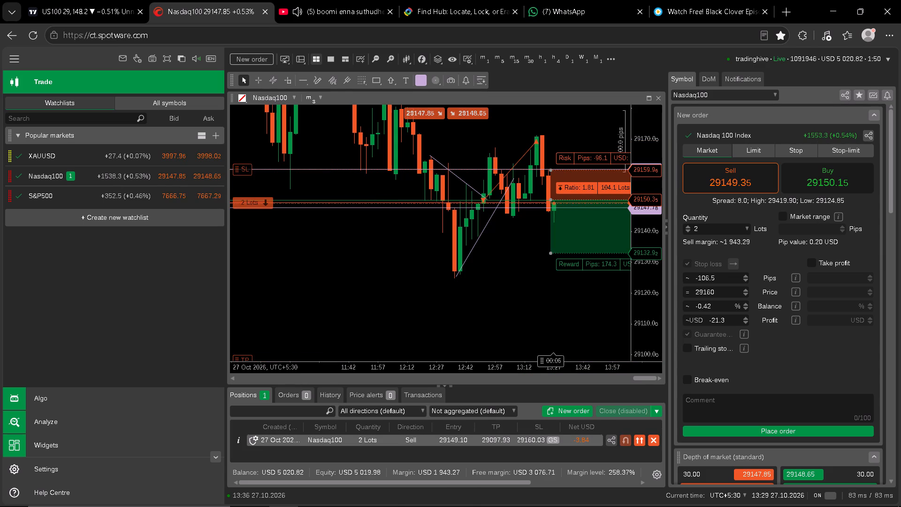
pyautogui.moveTo(548, 200); pyautogui.dragTo(549, 206)
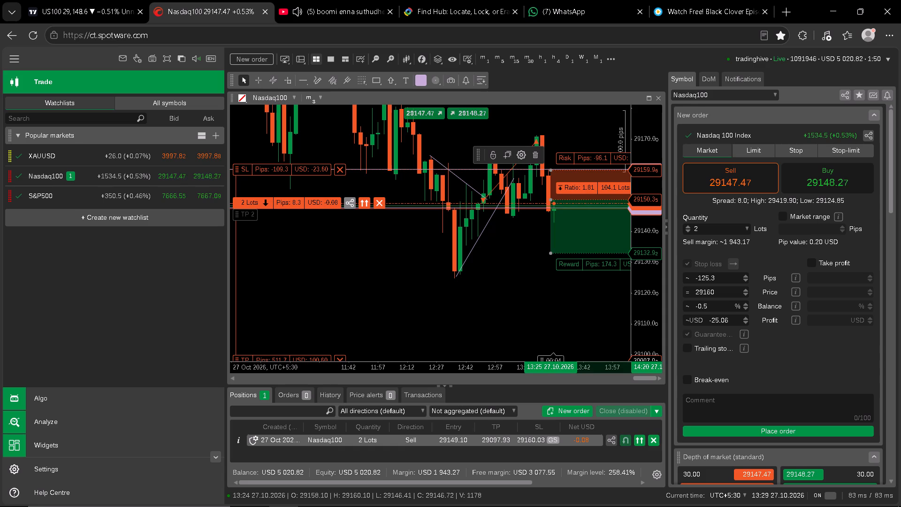
pyautogui.moveTo(549, 206); pyautogui.dragTo(549, 206)
pyautogui.moveTo(550, 198); pyautogui.dragTo(553, 204)
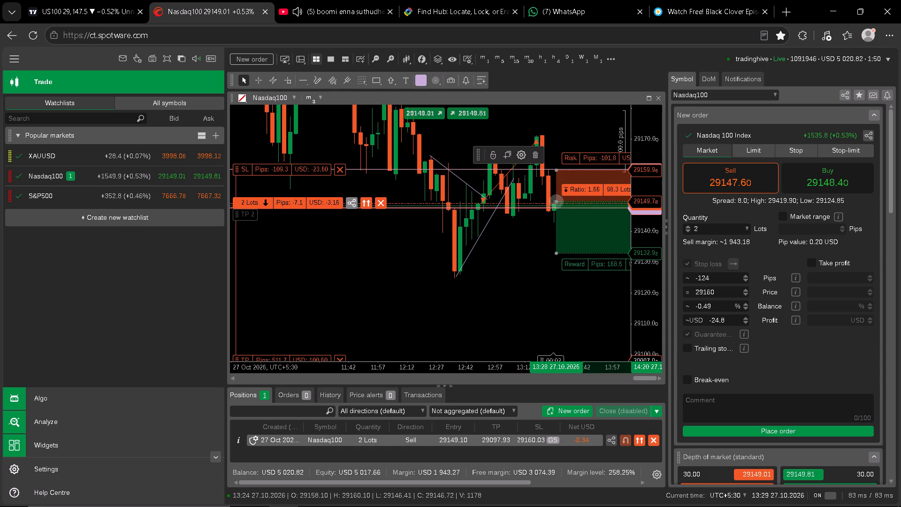
pyautogui.moveTo(553, 204); pyautogui.dragTo(545, 197)
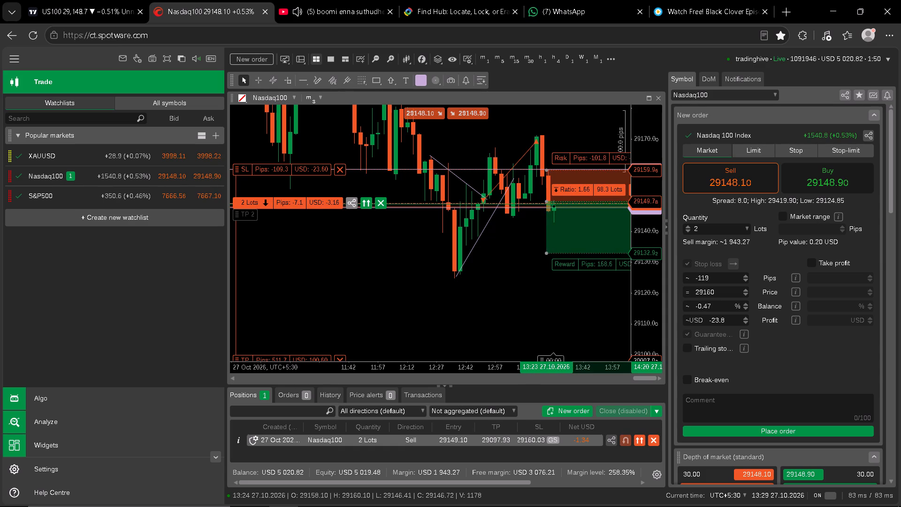
pyautogui.moveTo(545, 197); pyautogui.dragTo(548, 202)
pyautogui.click(514, 231)
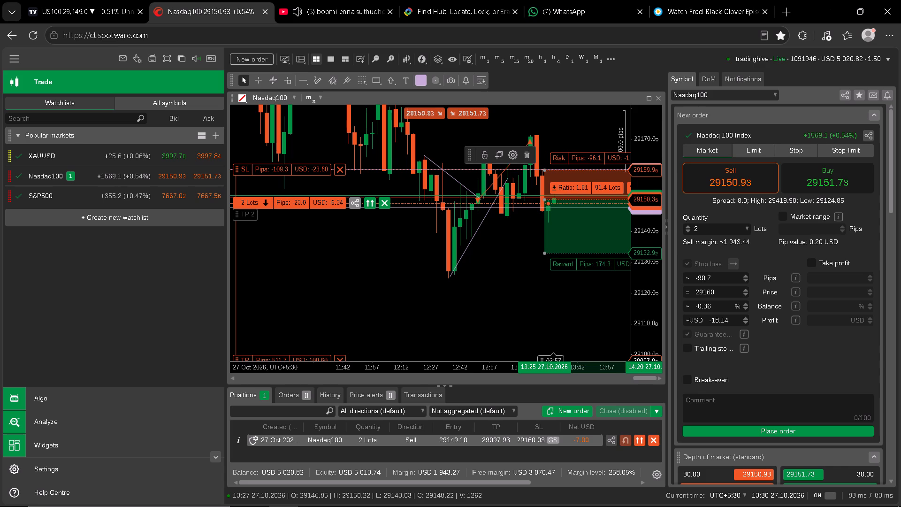
# Extend the reward level of the Fixed-risk sell drawing down to about 29098.2, at the position's take profit.
pyautogui.moveTo(543, 252); pyautogui.dragTo(539, 277)
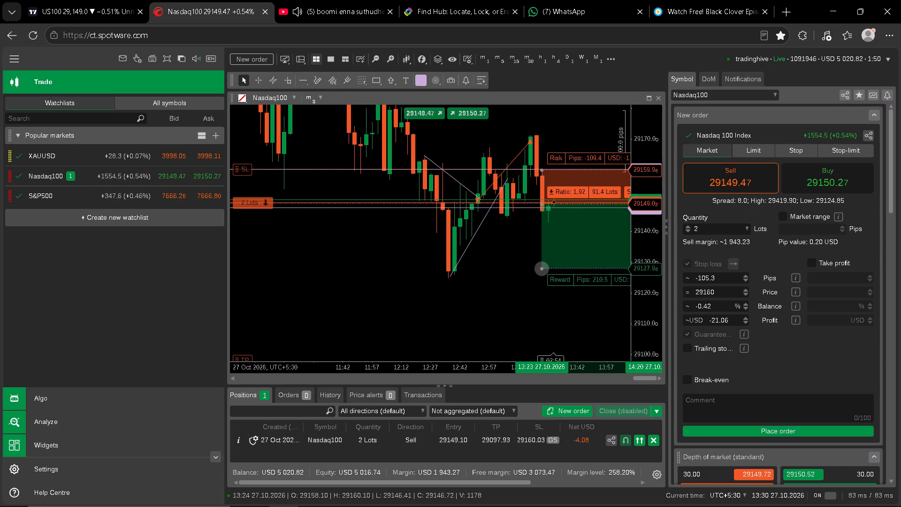
pyautogui.moveTo(539, 277); pyautogui.dragTo(534, 322)
pyautogui.click(487, 297)
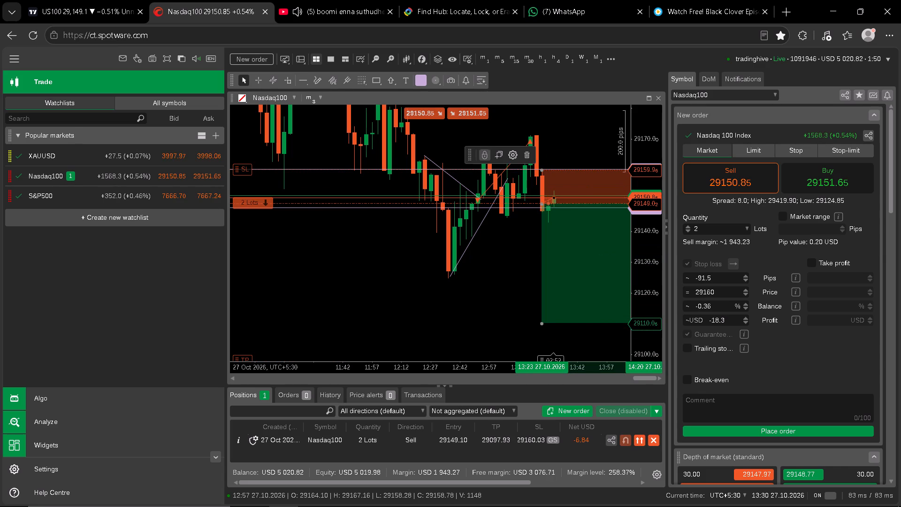
pyautogui.moveTo(487, 297); pyautogui.dragTo(489, 247)
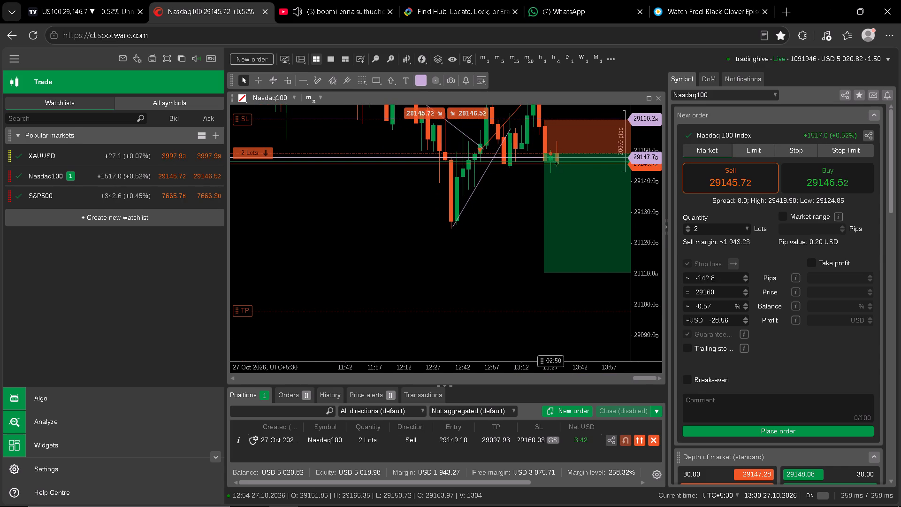
pyautogui.moveTo(645, 223); pyautogui.dragTo(645, 232)
pyautogui.moveTo(544, 274); pyautogui.dragTo(544, 277)
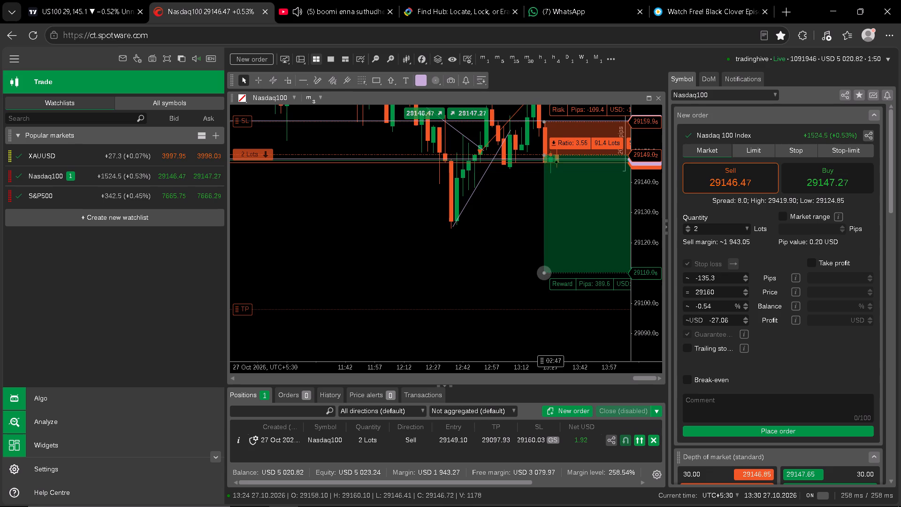
pyautogui.moveTo(544, 277); pyautogui.dragTo(541, 309)
pyautogui.click(480, 260)
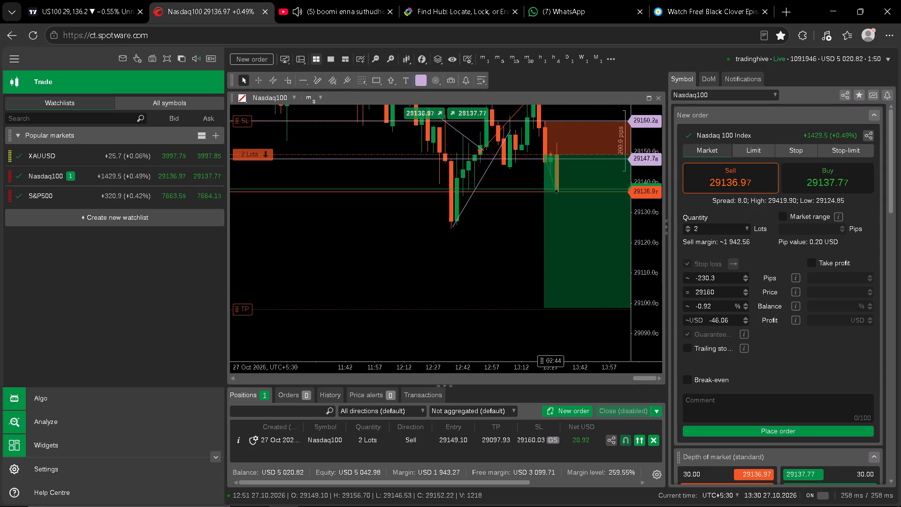
# Examine the live Nasdaq100 price movement against the open sell position's take profit and the Fixed-risk sell drawing.
pyautogui.moveTo(483, 244); pyautogui.dragTo(473, 263)
pyautogui.moveTo(648, 193); pyautogui.dragTo(648, 194)
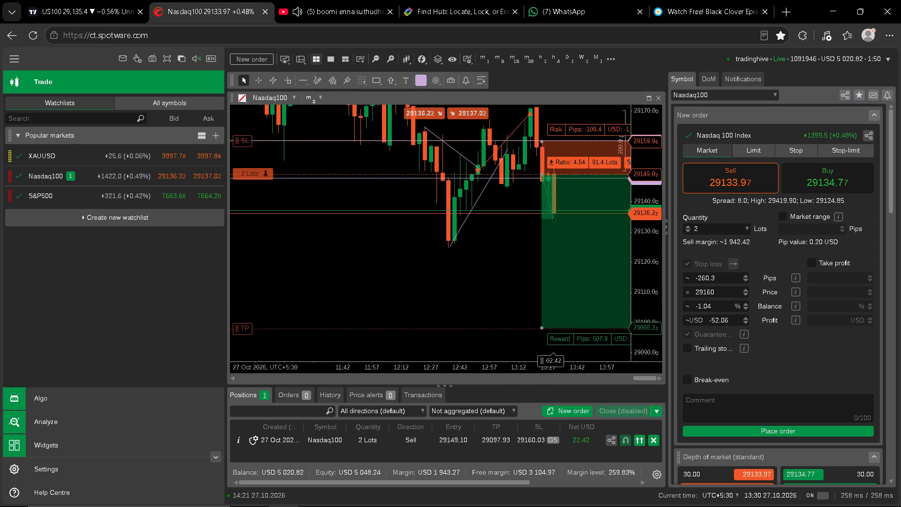
pyautogui.moveTo(648, 194); pyautogui.dragTo(644, 273)
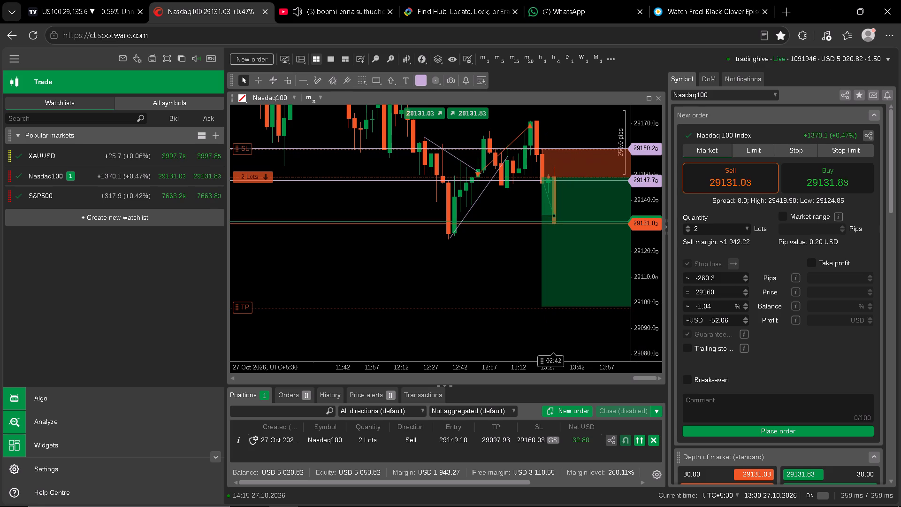
pyautogui.moveTo(428, 257); pyautogui.dragTo(423, 247)
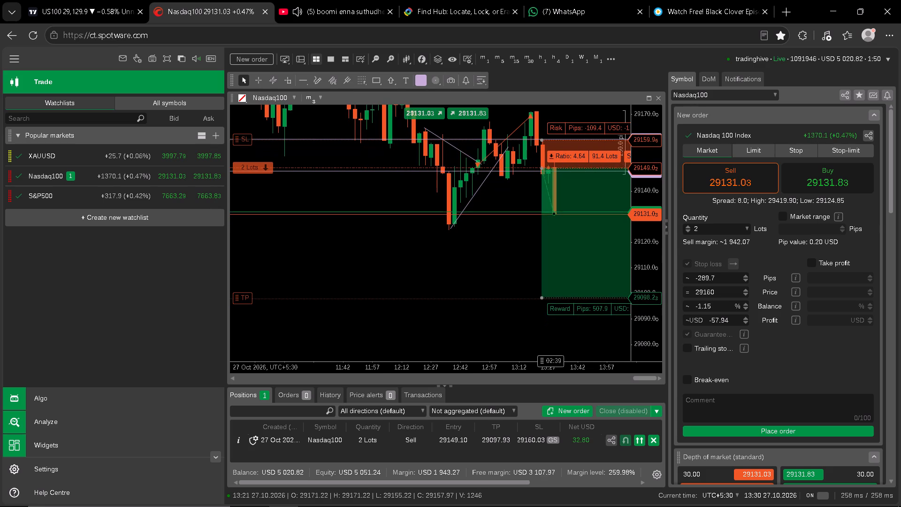
pyautogui.moveTo(642, 231); pyautogui.dragTo(646, 284)
pyautogui.moveTo(576, 325); pyautogui.dragTo(576, 309)
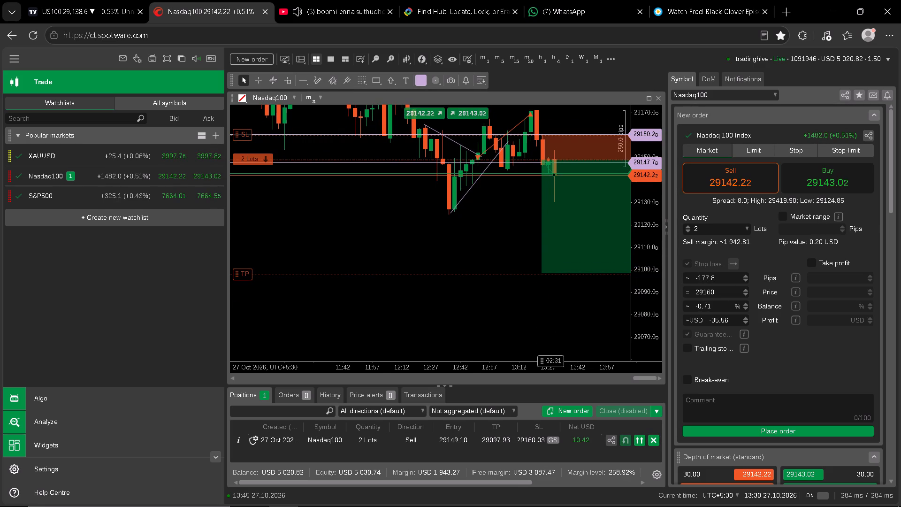
pyautogui.click(584, 310)
# Switch to TradingView and examine US100 price action on the 15-minute and 30-minute timeframes.
pyautogui.click(49, 0)
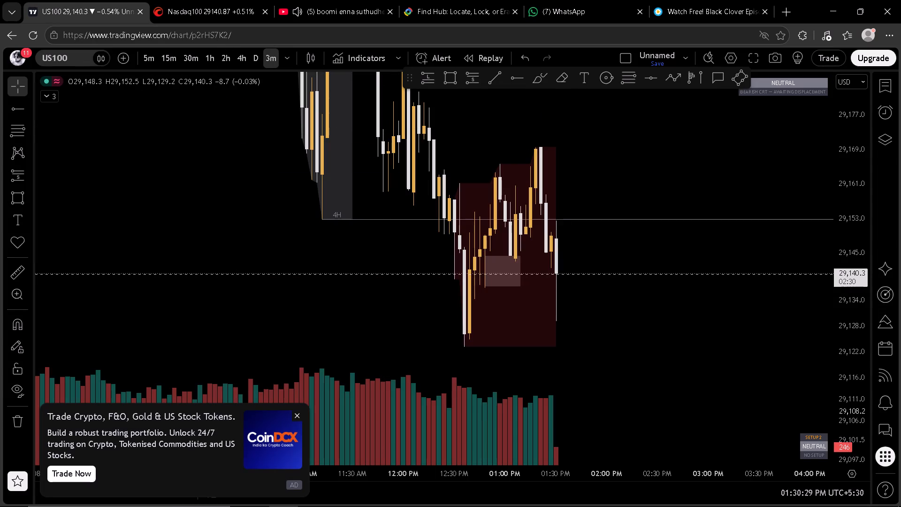
pyautogui.click(171, 55)
pyautogui.scroll(-5, 851, 199)
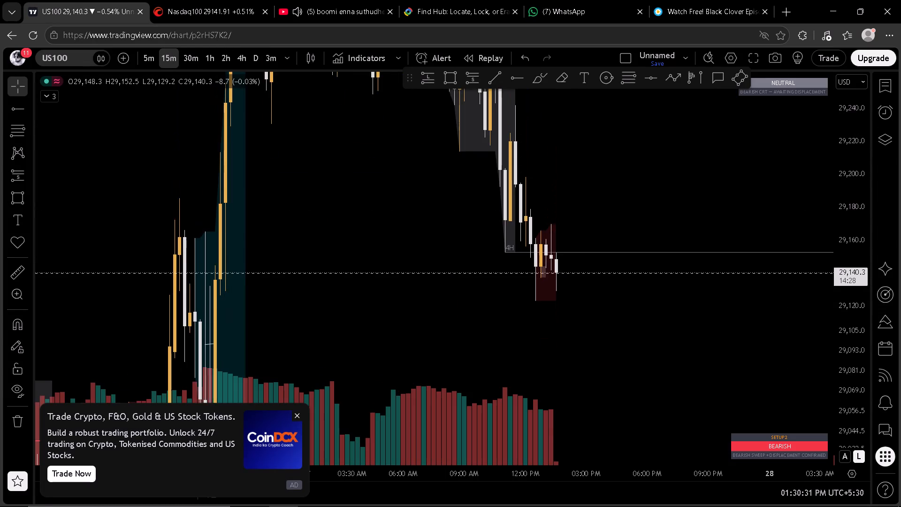
pyautogui.scroll(-2, 851, 200)
pyautogui.moveTo(800, 245); pyautogui.dragTo(801, 184)
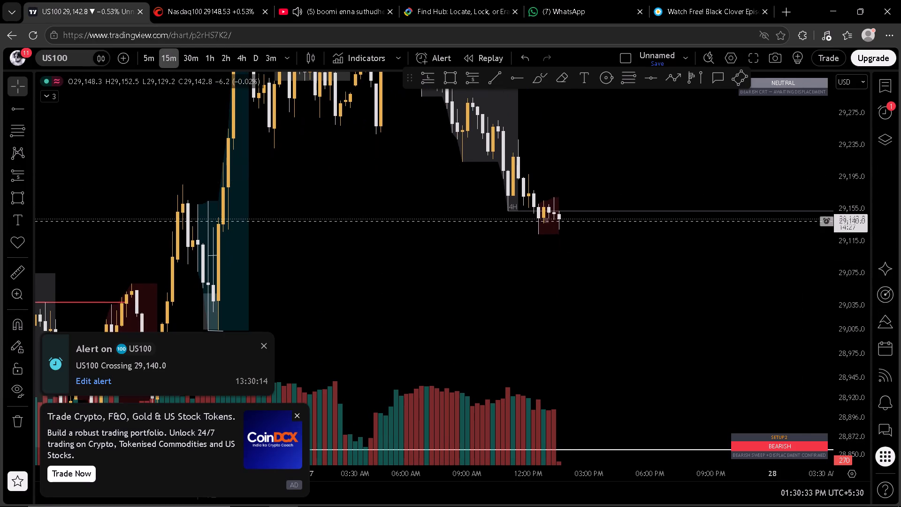
pyautogui.click(193, 54)
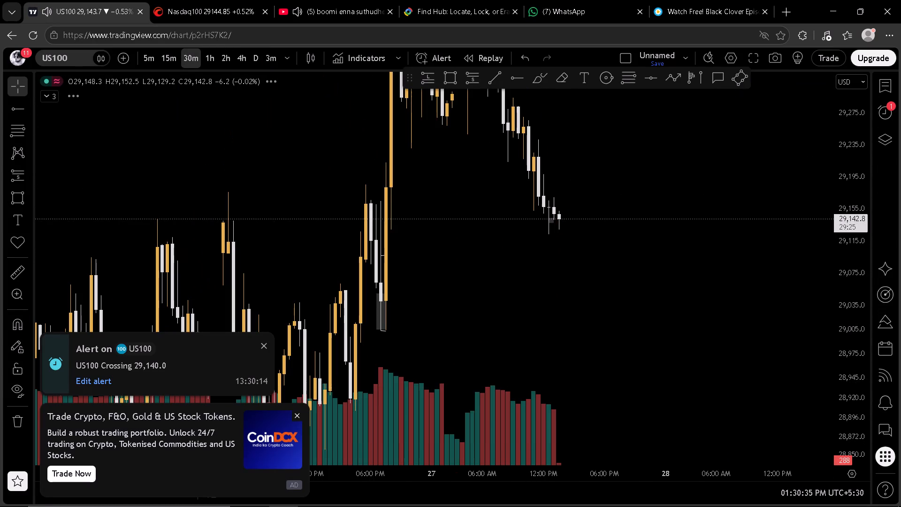
pyautogui.click(257, 346)
pyautogui.moveTo(547, 316); pyautogui.dragTo(549, 297)
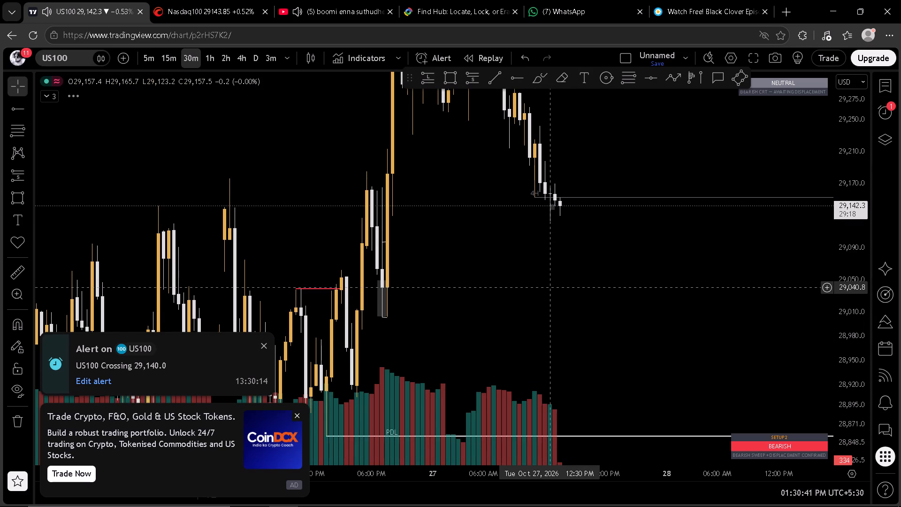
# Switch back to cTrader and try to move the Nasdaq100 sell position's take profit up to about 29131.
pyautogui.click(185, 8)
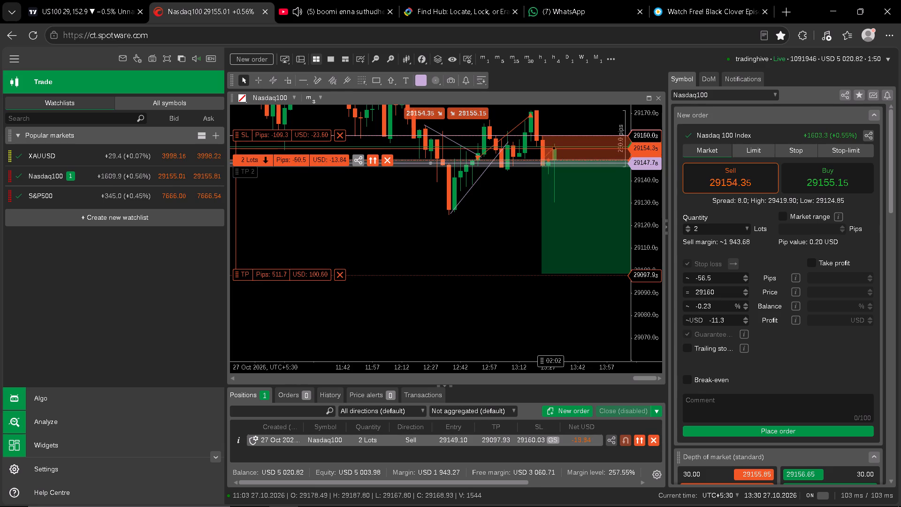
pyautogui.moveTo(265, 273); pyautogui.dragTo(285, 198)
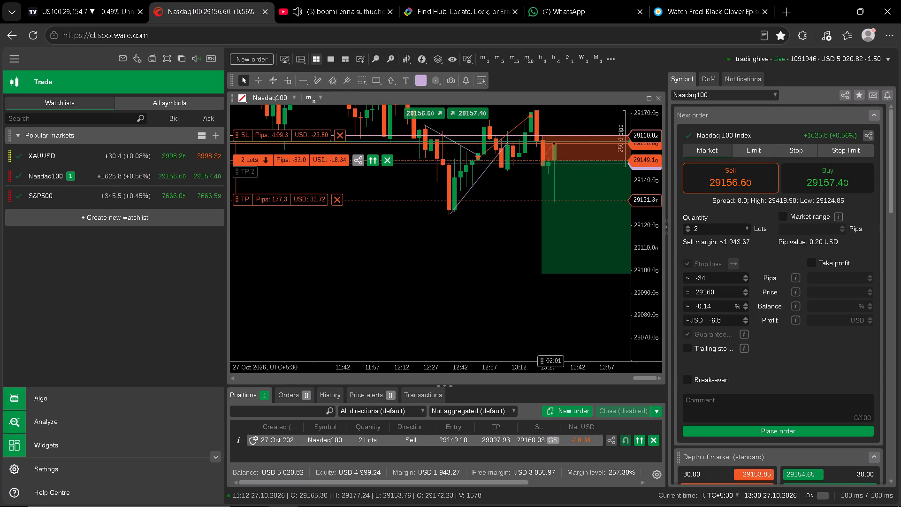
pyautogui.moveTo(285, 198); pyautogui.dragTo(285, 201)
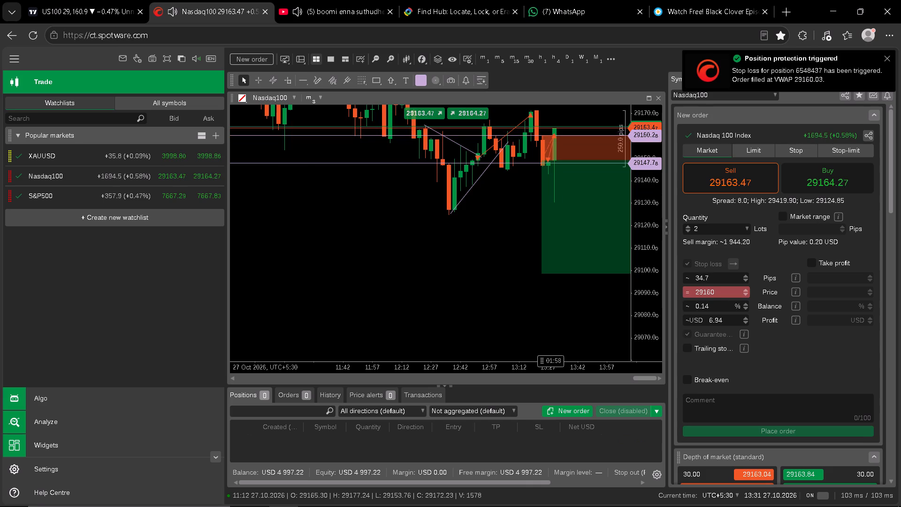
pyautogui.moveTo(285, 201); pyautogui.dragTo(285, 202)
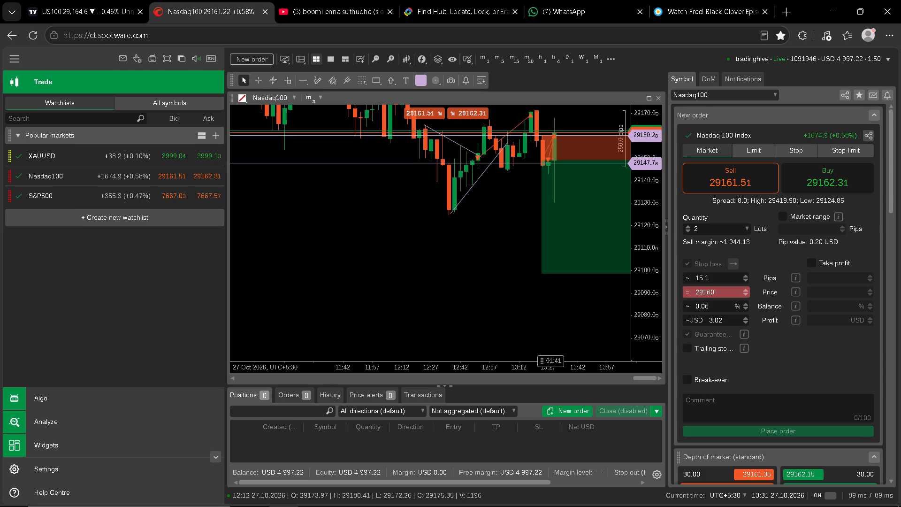
# Delete the Fixed-risk sell drawing from the Nasdaq100 chart.
pyautogui.moveTo(426, 272); pyautogui.dragTo(404, 293)
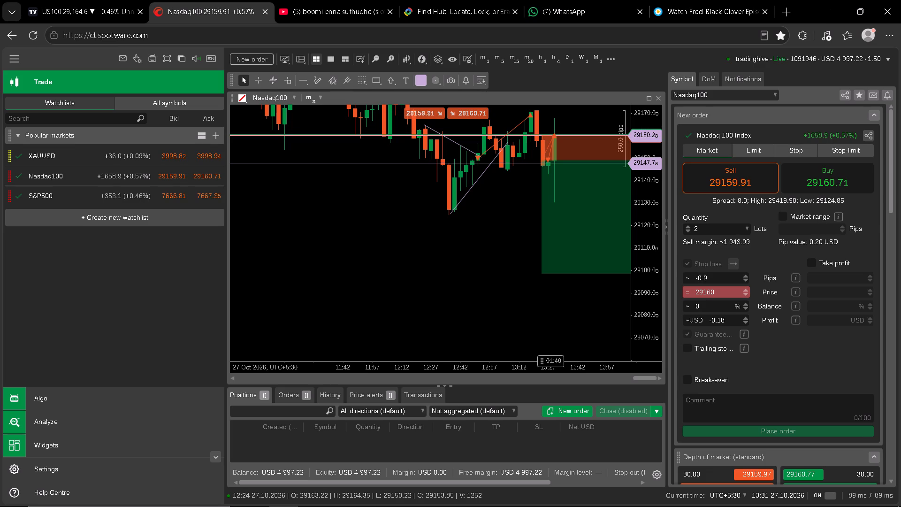
pyautogui.moveTo(404, 293); pyautogui.dragTo(377, 331)
pyautogui.click(377, 331)
pyautogui.moveTo(649, 277); pyautogui.dragTo(649, 265)
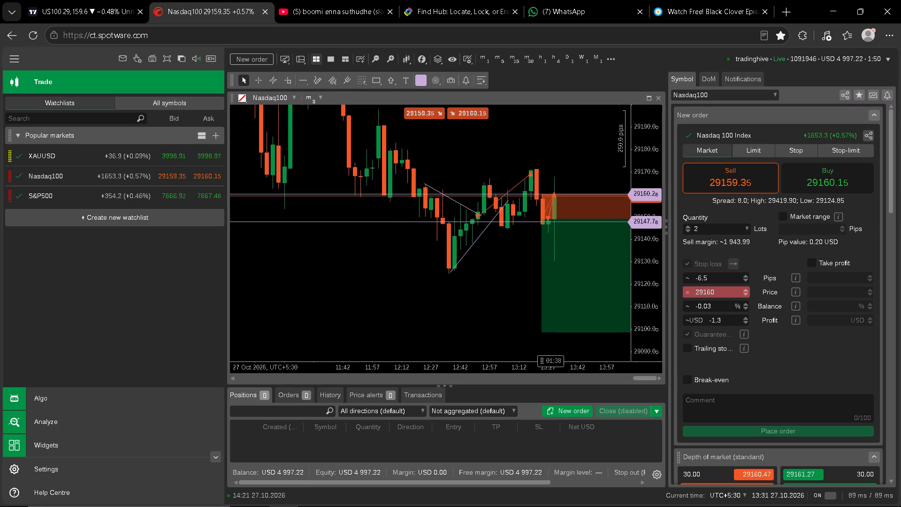
pyautogui.moveTo(649, 265); pyautogui.dragTo(649, 217)
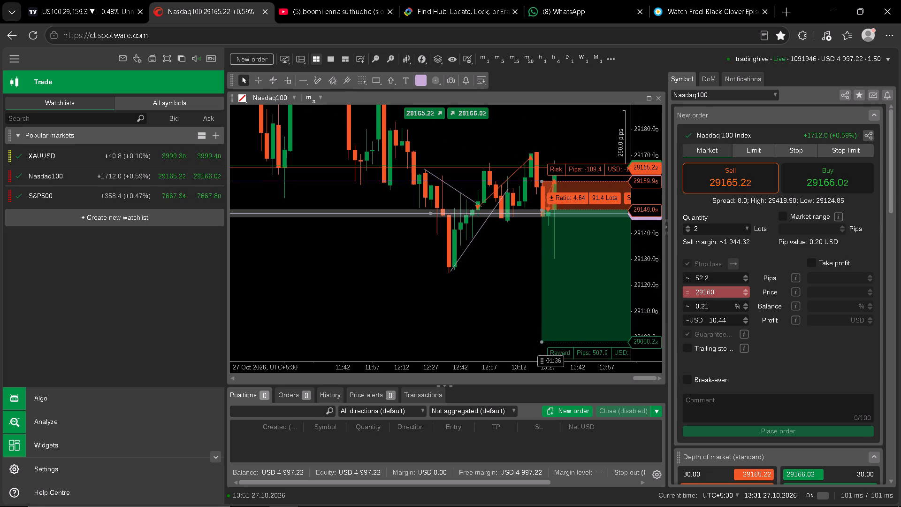
pyautogui.click(611, 260)
pyautogui.click(527, 166)
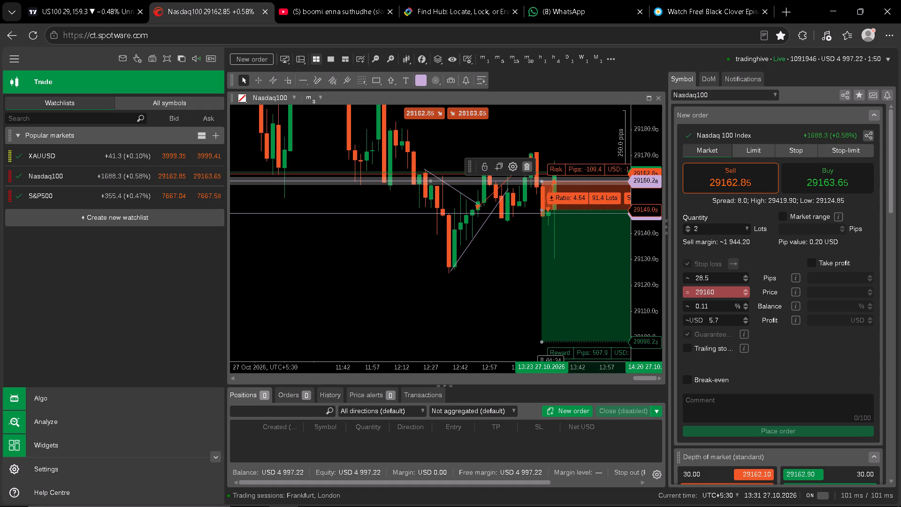
pyautogui.click(570, 132)
pyautogui.moveTo(575, 138); pyautogui.dragTo(514, 151)
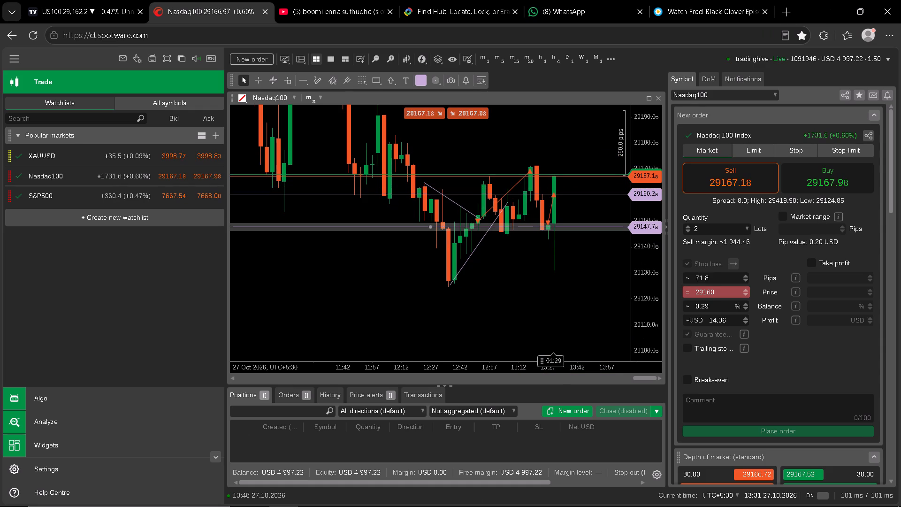
# Check the US100 chart in TradingView, then set the new Nasdaq100 market order in cTrader to Buy with a 29123 stop loss.
pyautogui.click(104, 0)
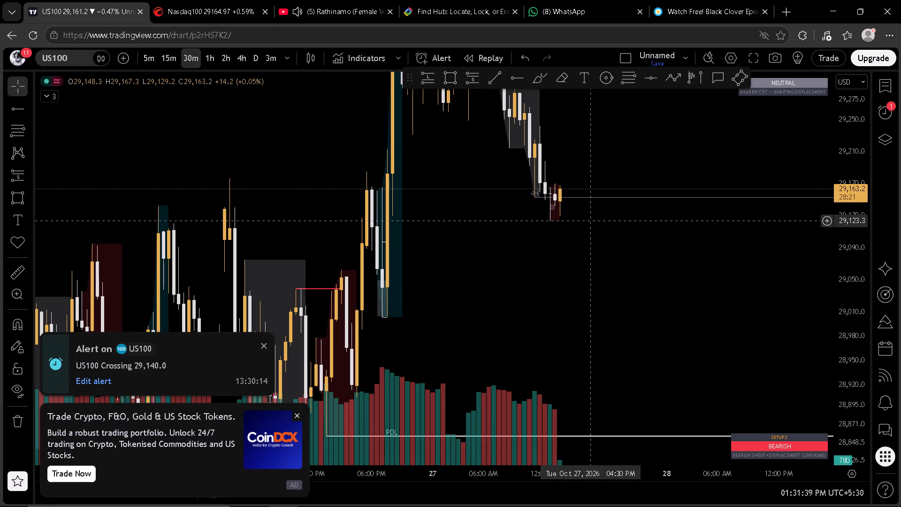
pyautogui.click(185, 0)
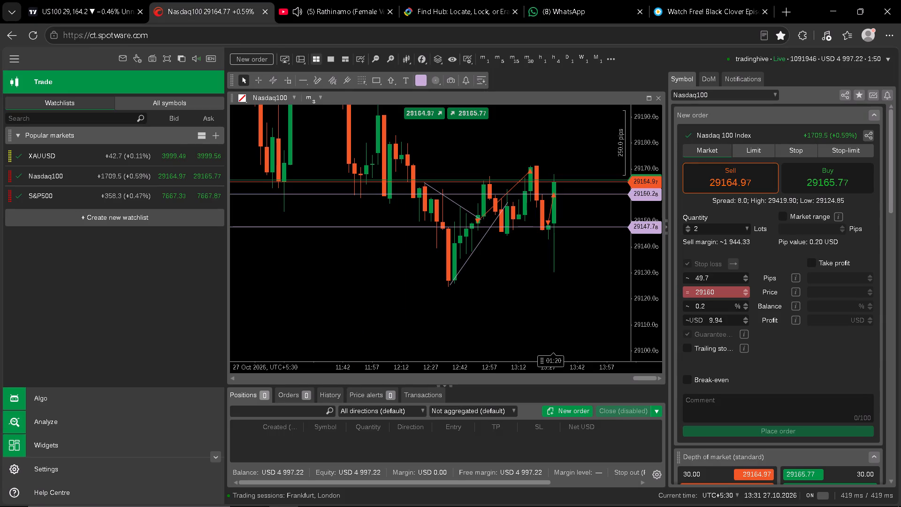
pyautogui.click(719, 291)
pyautogui.press('BackSpace')
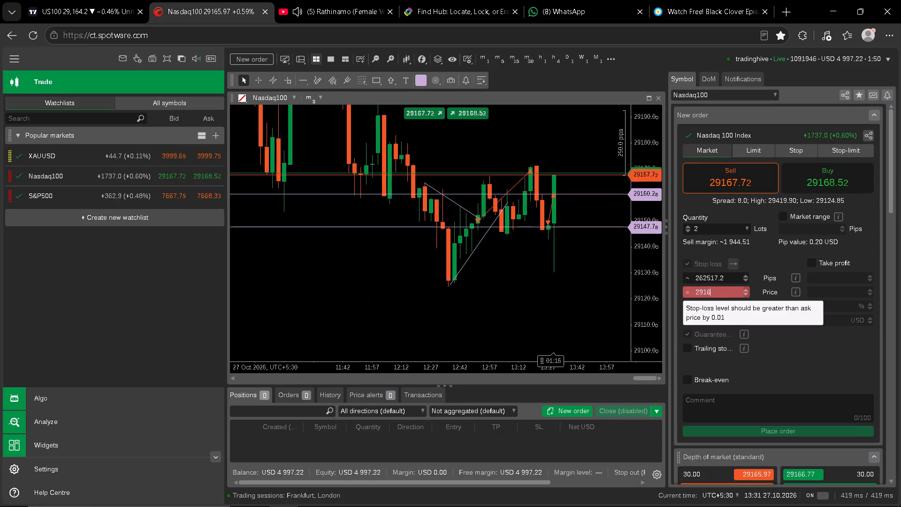
pyautogui.press('BackSpace')
pyautogui.click(839, 179)
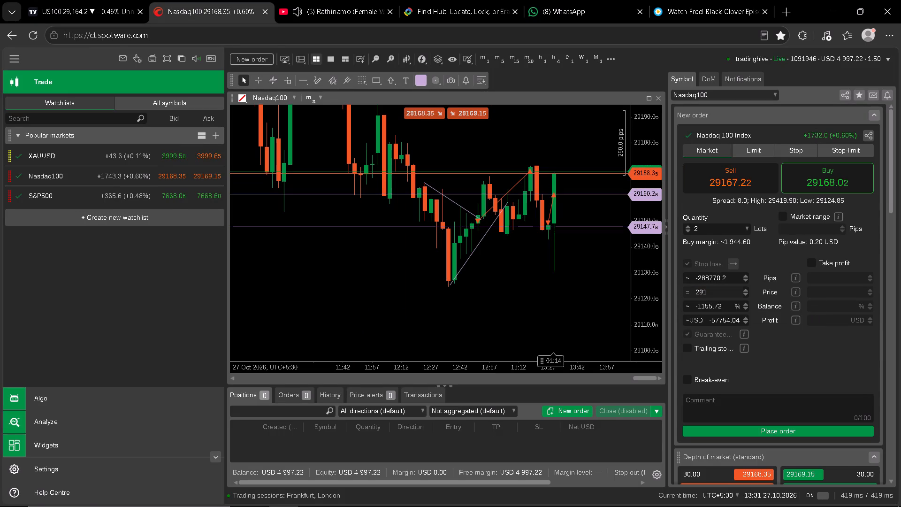
pyautogui.click(717, 294)
pyautogui.press('2')
pyautogui.press('3')
pyautogui.click(800, 358)
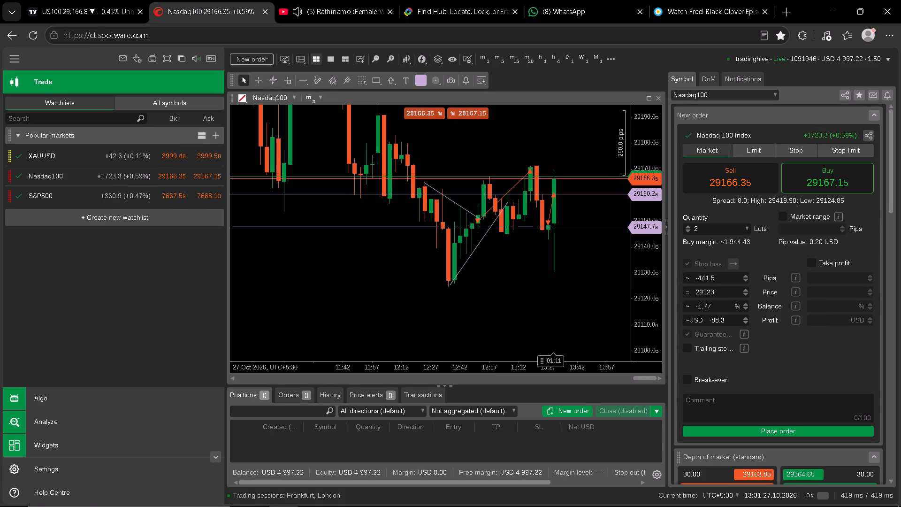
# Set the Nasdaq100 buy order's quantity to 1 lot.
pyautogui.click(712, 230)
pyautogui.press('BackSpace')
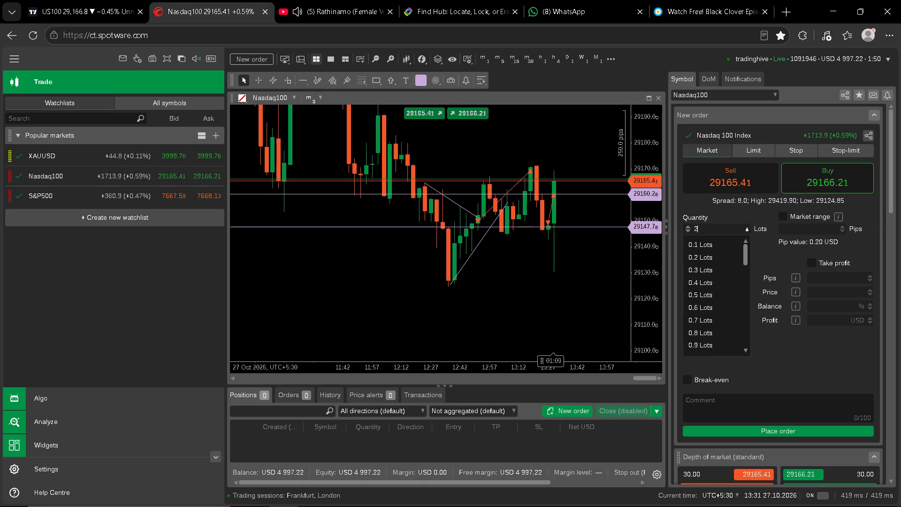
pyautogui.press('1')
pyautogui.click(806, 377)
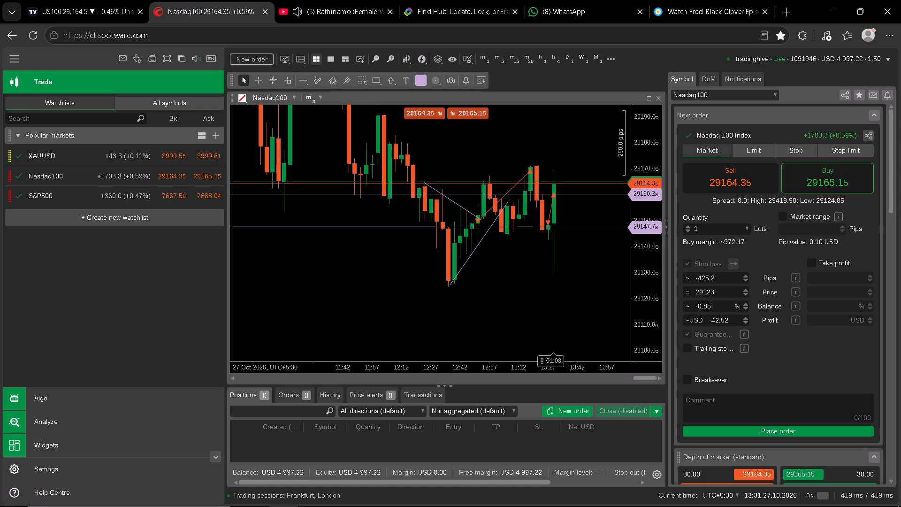
# Set the quantity to 0.8 lots and place the Nasdaq100 market buy order.
pyautogui.click(703, 225)
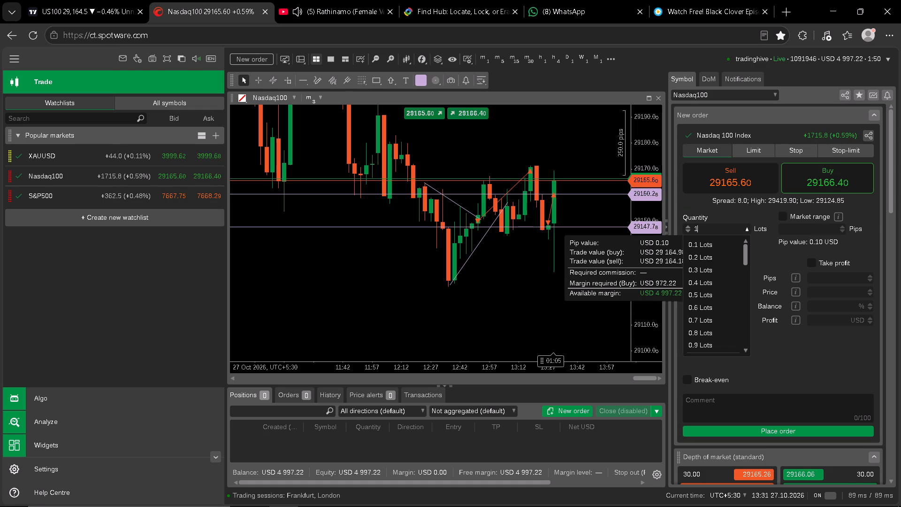
pyautogui.press('BackSpace')
pyautogui.press('0')
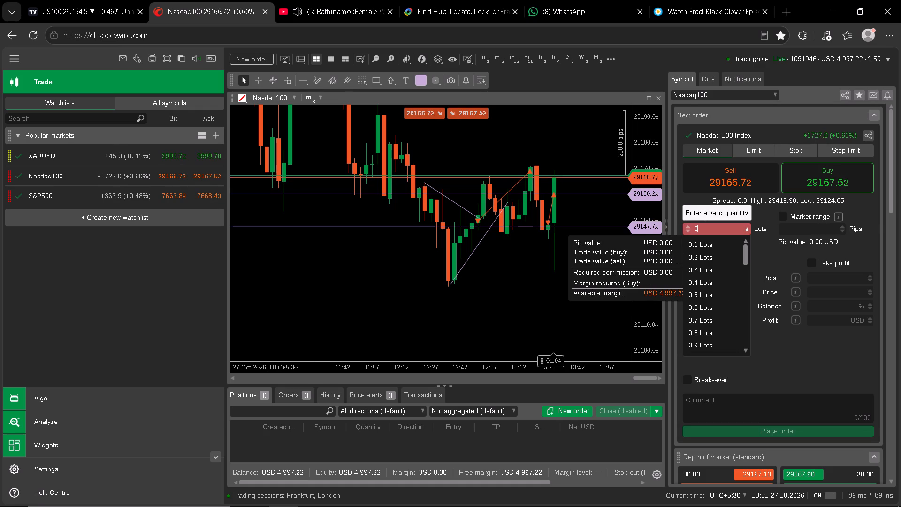
pyautogui.press('.')
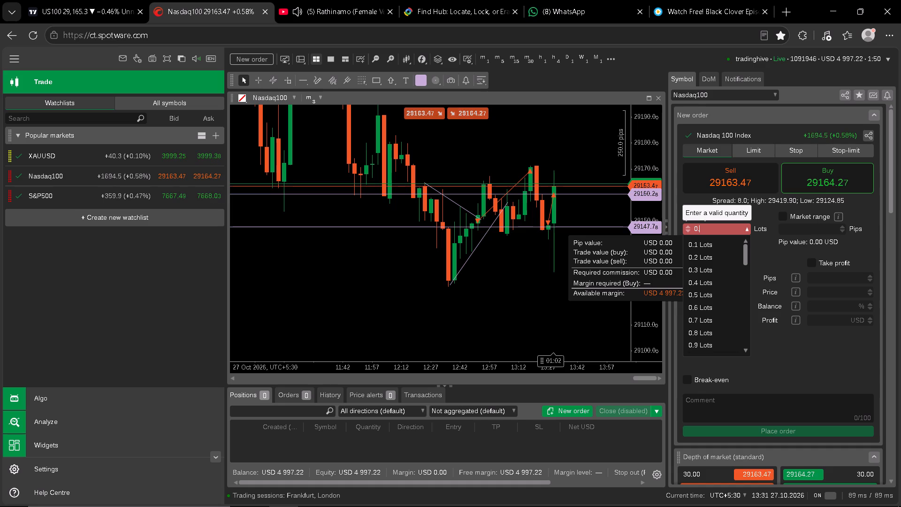
pyautogui.press('8')
pyautogui.click(808, 358)
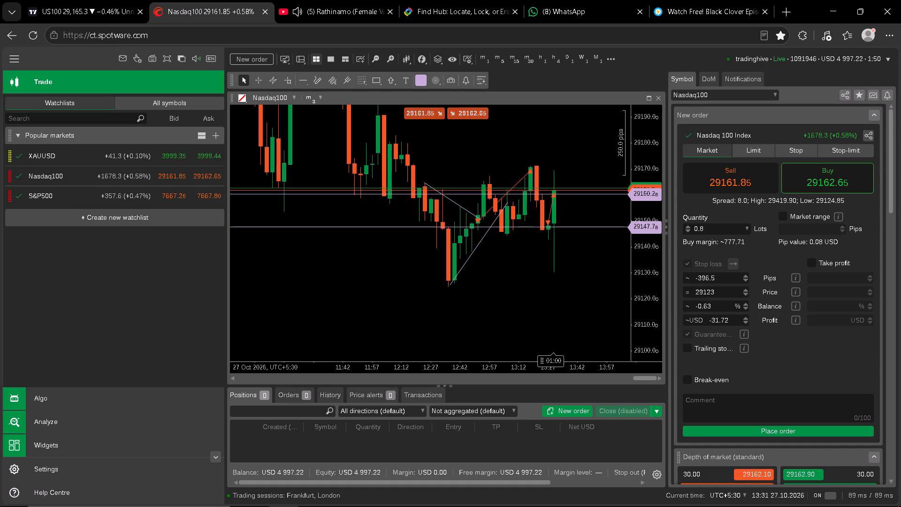
pyautogui.click(790, 430)
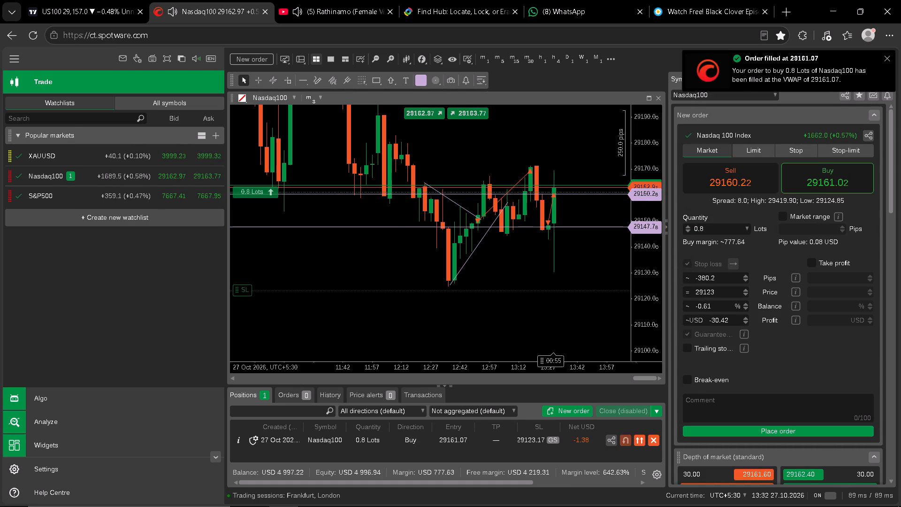
pyautogui.click(597, 260)
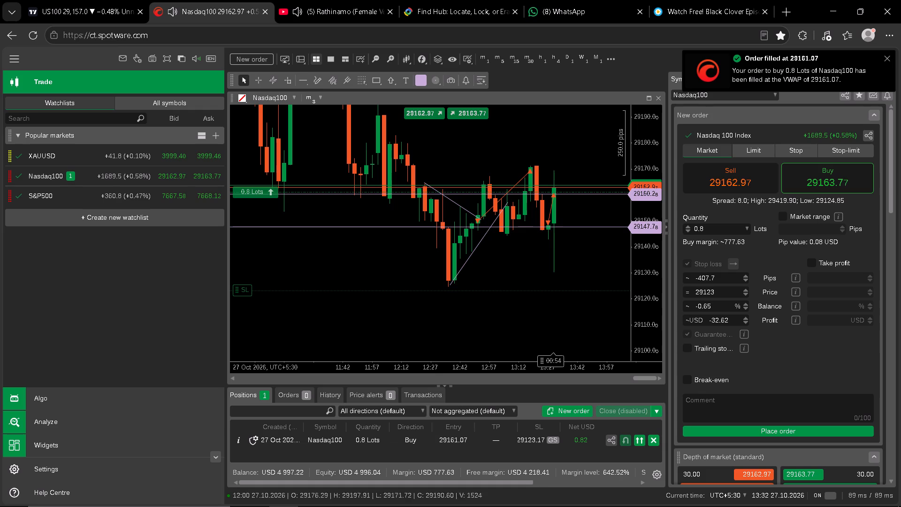
# Switch the Nasdaq100 chart to the 5-minute timeframe and set the open buy position's take profit at 29292.65.
pyautogui.click(503, 58)
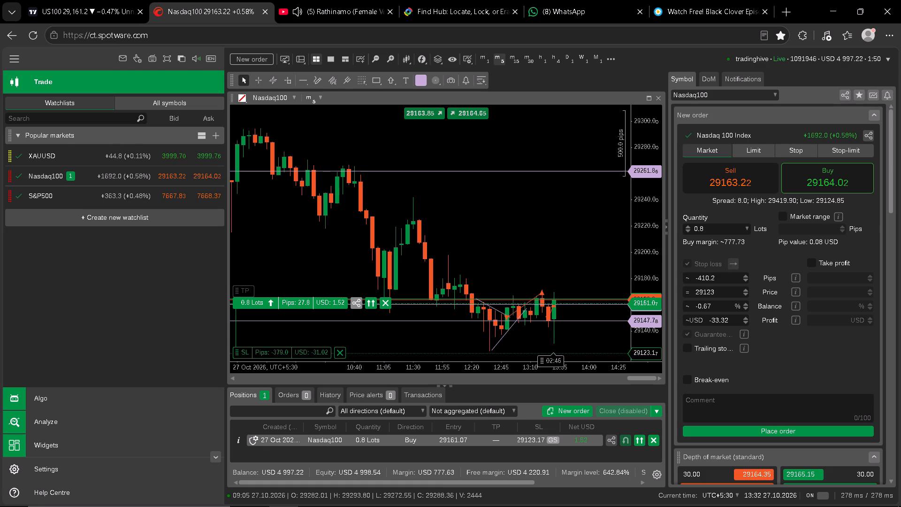
pyautogui.moveTo(241, 288); pyautogui.dragTo(261, 240)
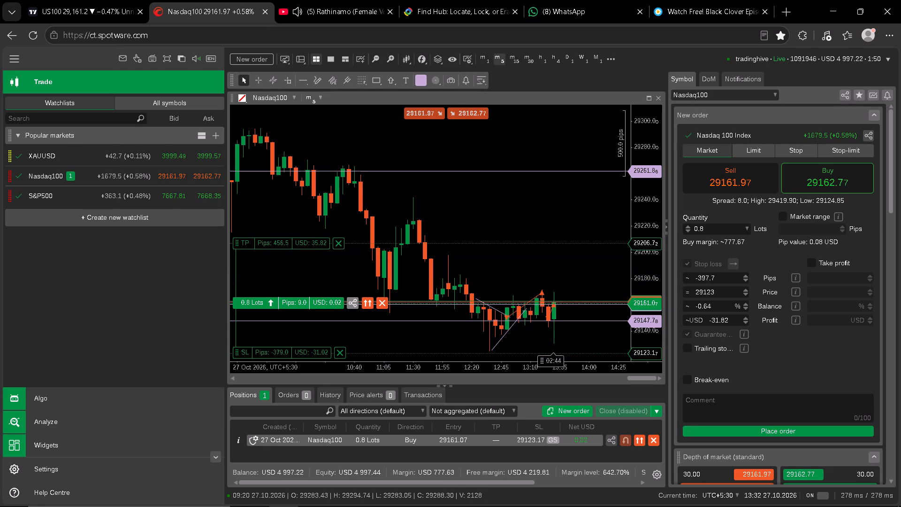
pyautogui.moveTo(261, 240); pyautogui.dragTo(262, 237)
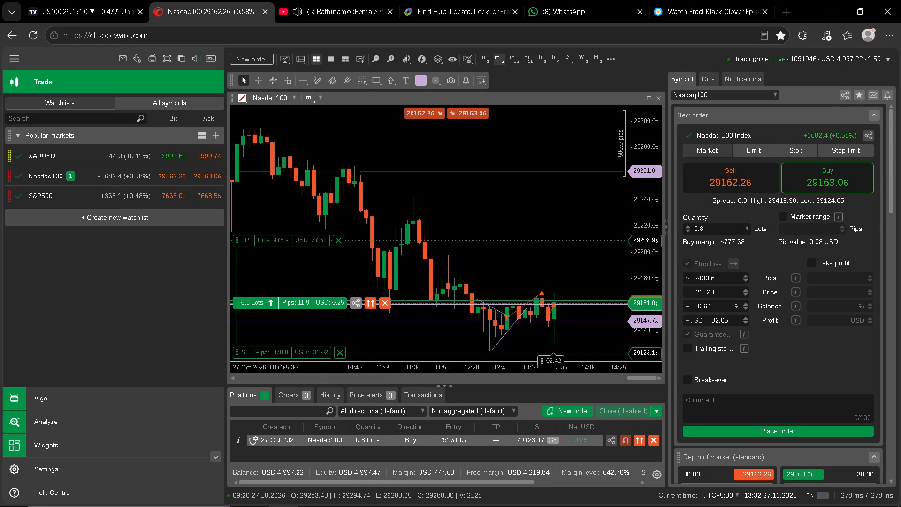
pyautogui.moveTo(262, 237); pyautogui.dragTo(263, 235)
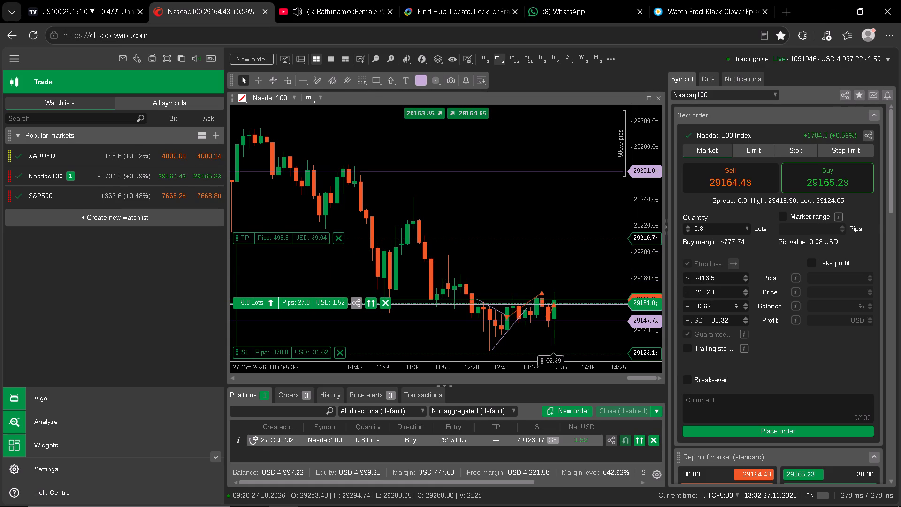
pyautogui.moveTo(263, 235); pyautogui.dragTo(267, 217)
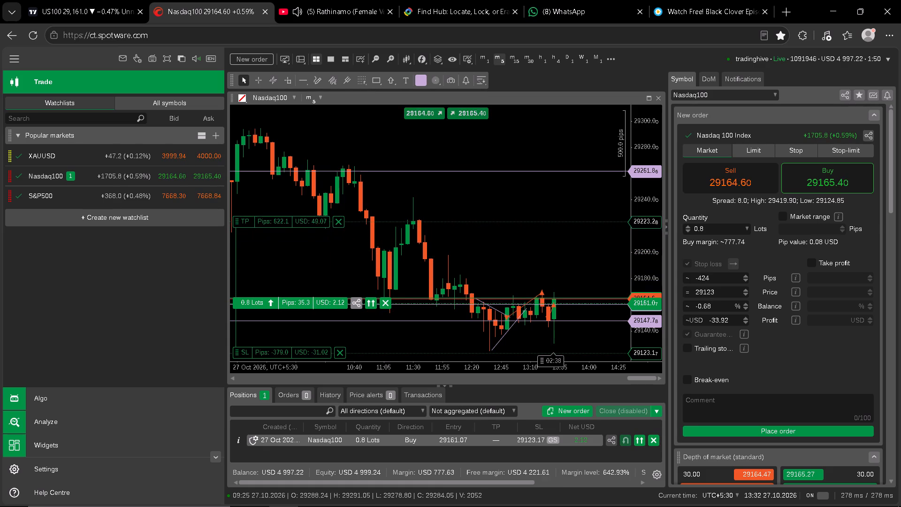
pyautogui.moveTo(267, 217); pyautogui.dragTo(274, 164)
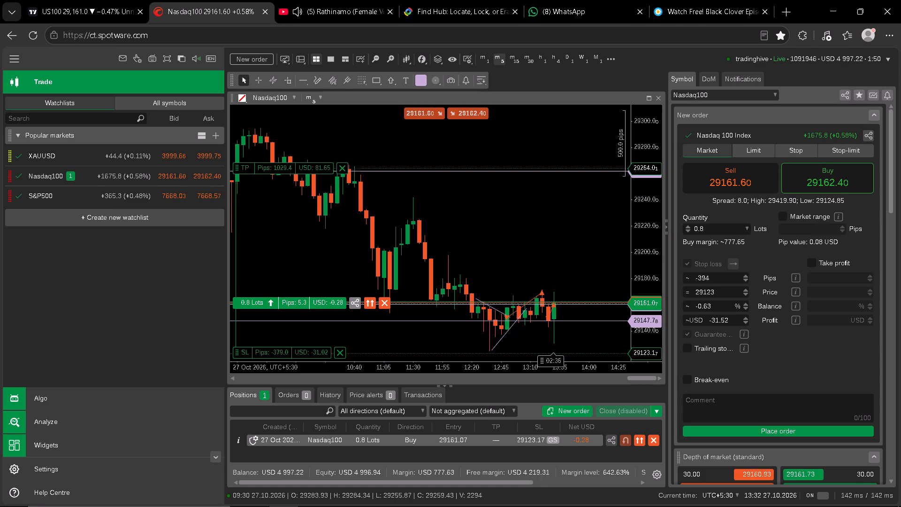
pyautogui.moveTo(274, 164); pyautogui.dragTo(274, 162)
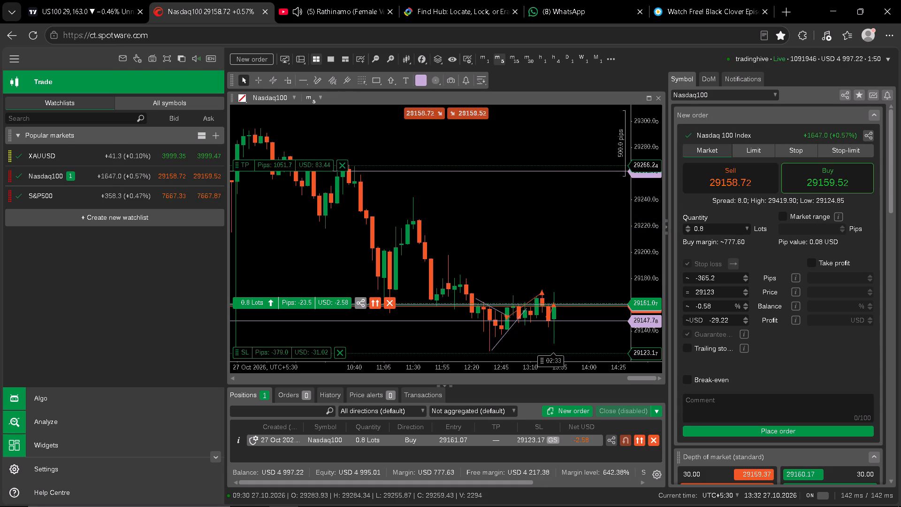
pyautogui.moveTo(274, 162); pyautogui.dragTo(283, 129)
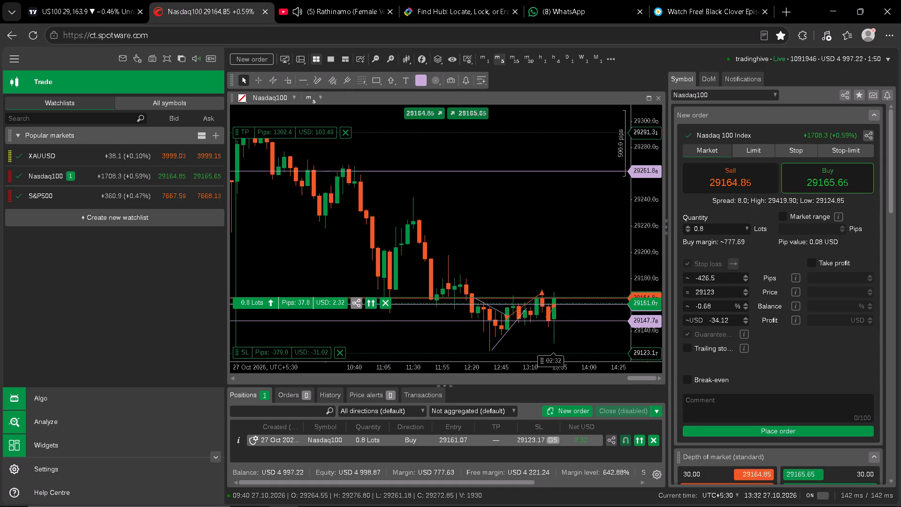
pyautogui.moveTo(283, 129); pyautogui.dragTo(283, 128)
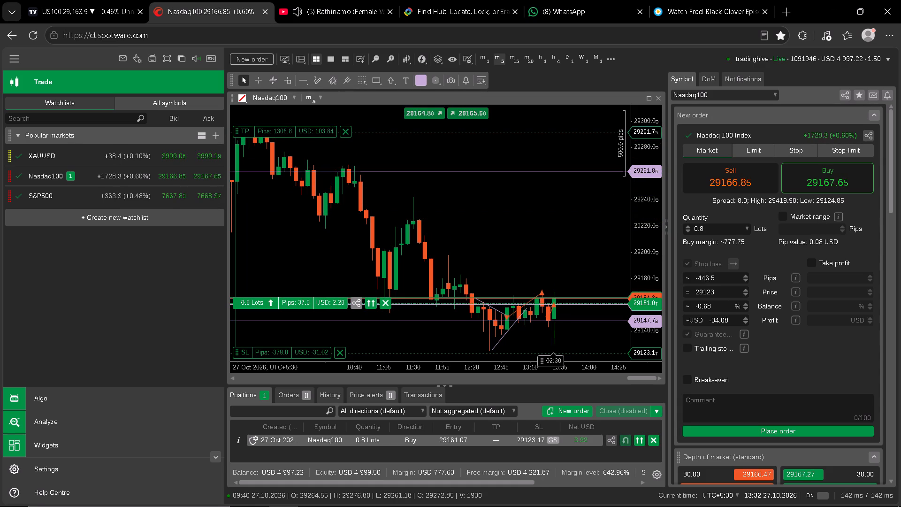
pyautogui.moveTo(283, 128); pyautogui.dragTo(283, 128)
pyautogui.click(470, 208)
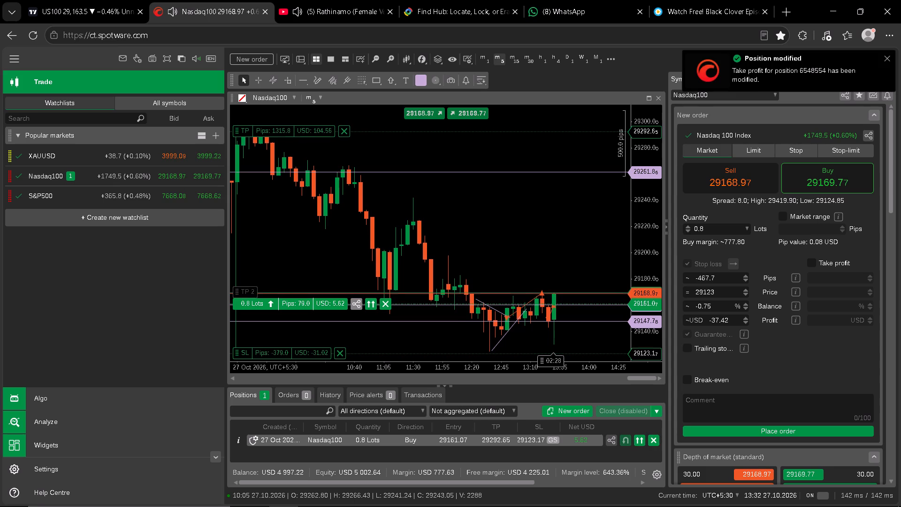
pyautogui.moveTo(651, 209); pyautogui.dragTo(650, 269)
pyautogui.click(651, 269)
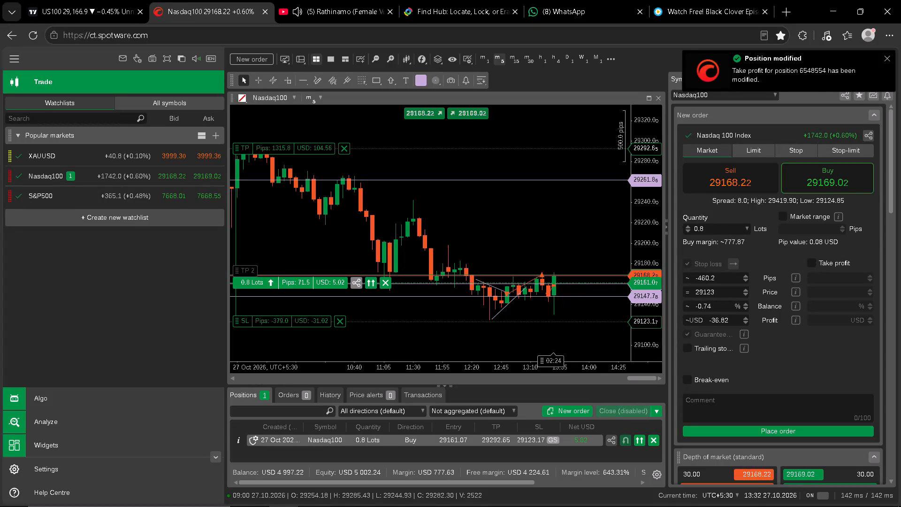
# In TradingView, draw a Fibonacci retracement on the 30-minute US100 chart from the high at about 29,420 down to the recent low.
pyautogui.click(123, 0)
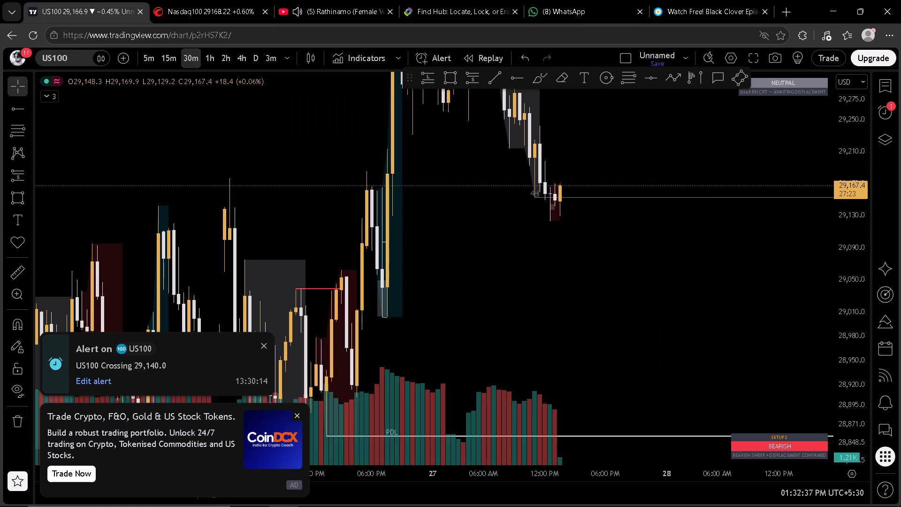
pyautogui.moveTo(733, 319); pyautogui.dragTo(702, 403)
pyautogui.scroll(-4, 763, 363)
pyautogui.scroll(-2, 870, 252)
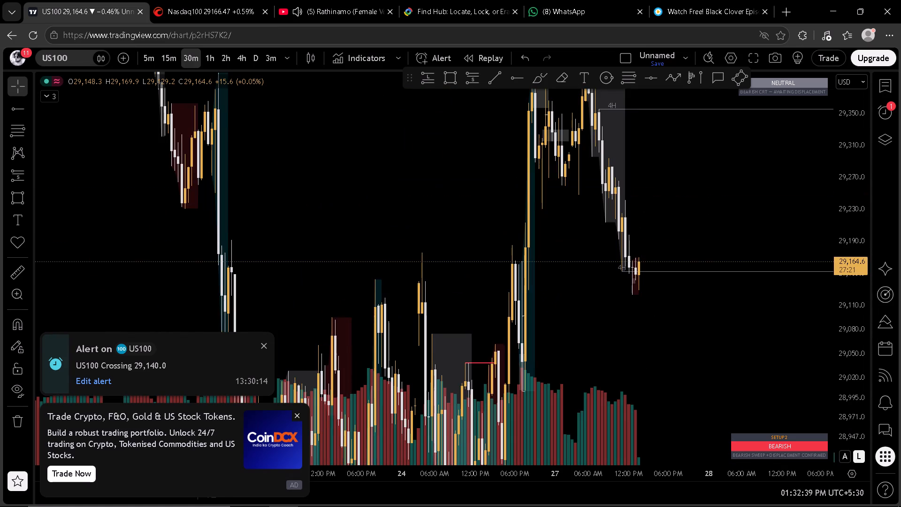
pyautogui.scroll(-1, 865, 235)
pyautogui.moveTo(859, 219); pyautogui.dragTo(858, 246)
pyautogui.scroll(3, 755, 235)
pyautogui.moveTo(747, 224); pyautogui.dragTo(699, 242)
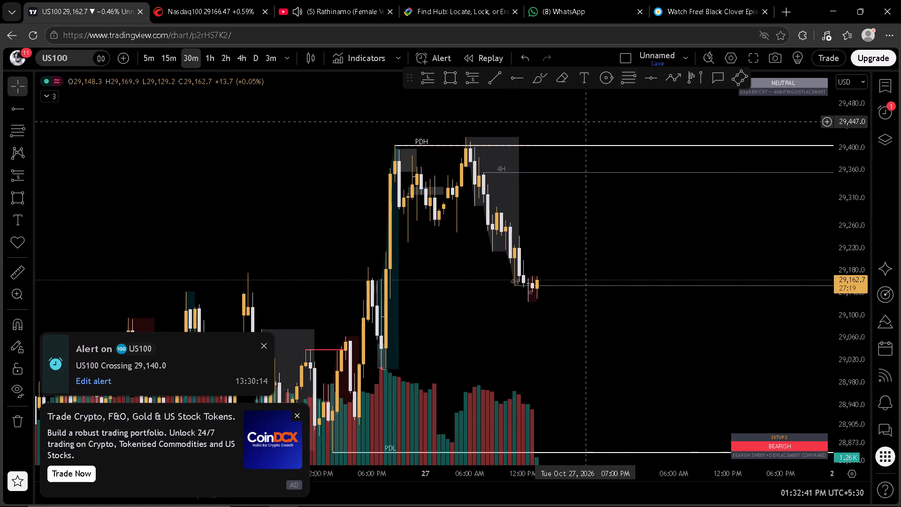
pyautogui.click(632, 71)
pyautogui.click(466, 137)
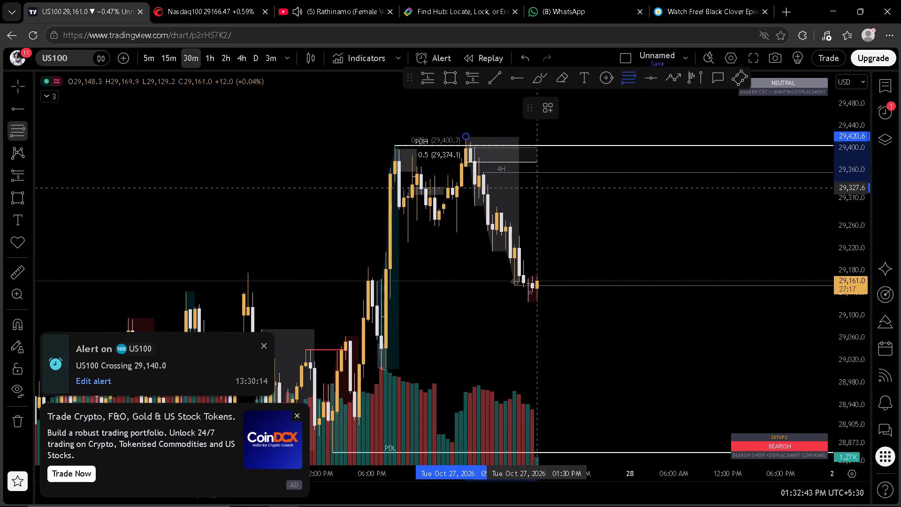
pyautogui.click(643, 301)
pyautogui.click(740, 251)
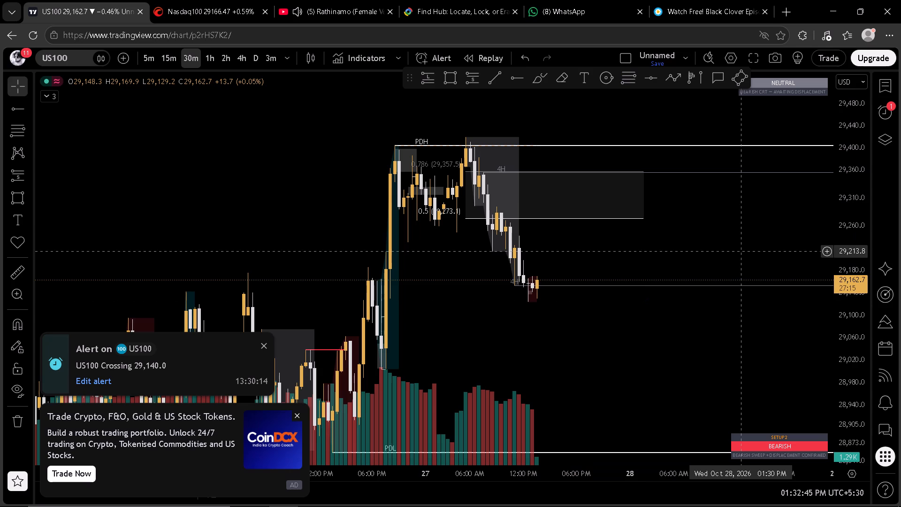
# Switch the US100 chart to the 5-minute timeframe and examine price against the Fibonacci retracement levels.
pyautogui.moveTo(855, 277); pyautogui.dragTo(807, 171)
pyautogui.click(140, 55)
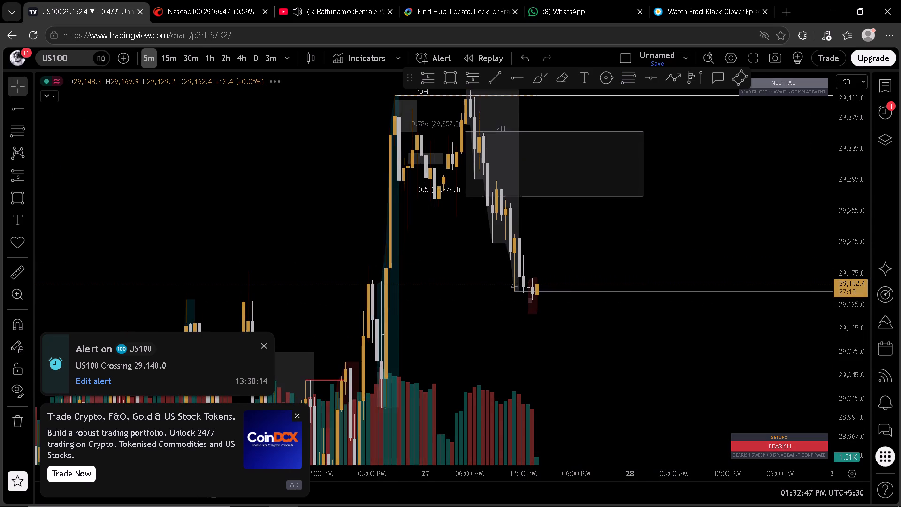
pyautogui.scroll(-4, 581, 260)
pyautogui.moveTo(746, 228); pyautogui.dragTo(693, 249)
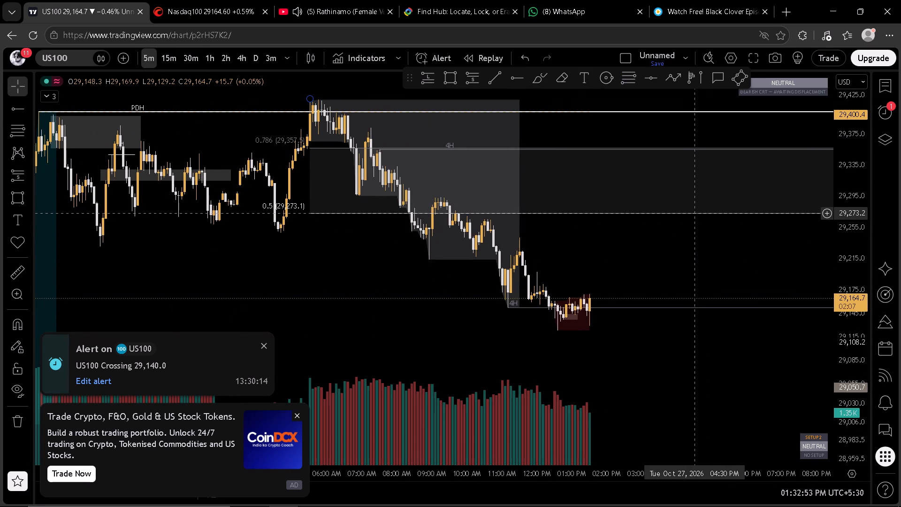
# Back in cTrader, move the open Nasdaq100 buy position's take profit to 29276.57.
pyautogui.click(186, 0)
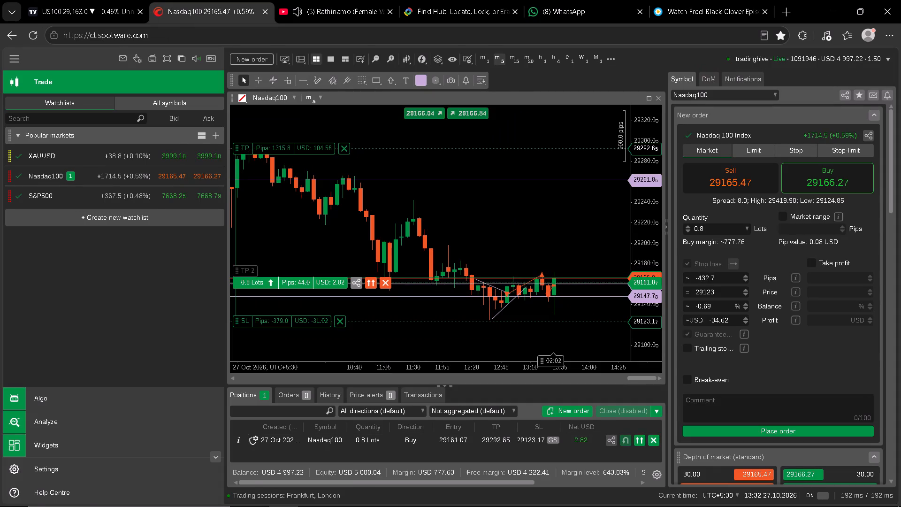
pyautogui.moveTo(521, 219); pyautogui.dragTo(520, 250)
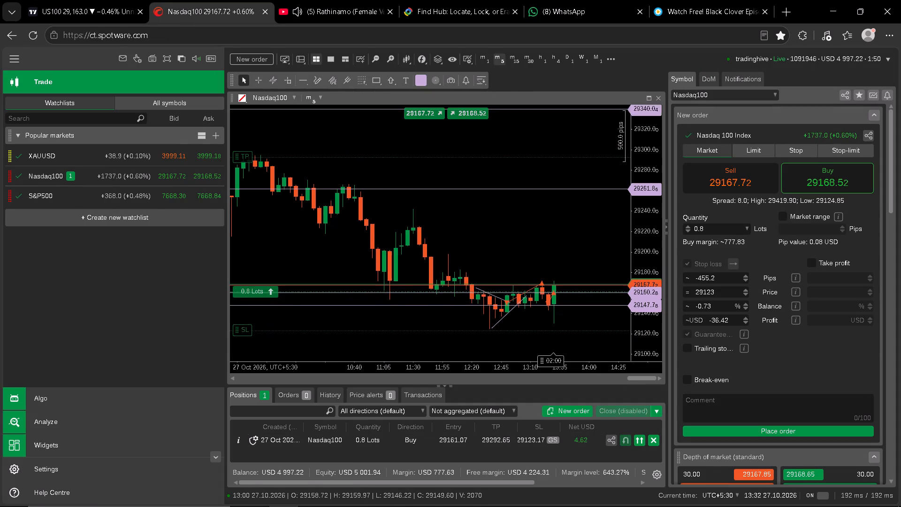
pyautogui.moveTo(520, 250); pyautogui.dragTo(522, 266)
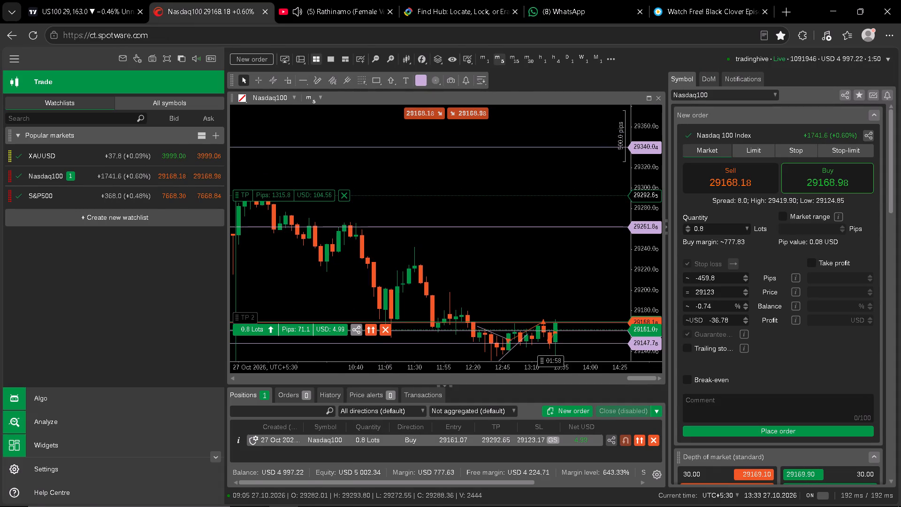
pyautogui.moveTo(245, 195); pyautogui.dragTo(248, 181)
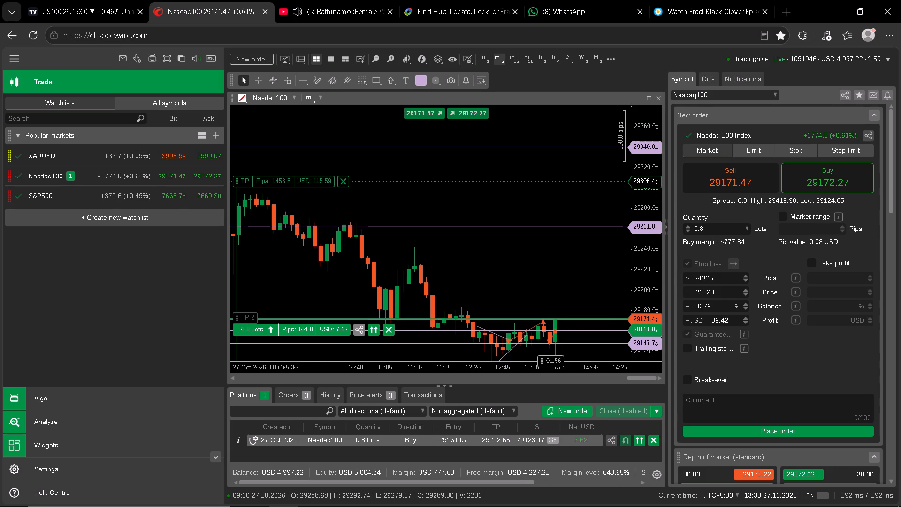
pyautogui.moveTo(248, 181); pyautogui.dragTo(250, 206)
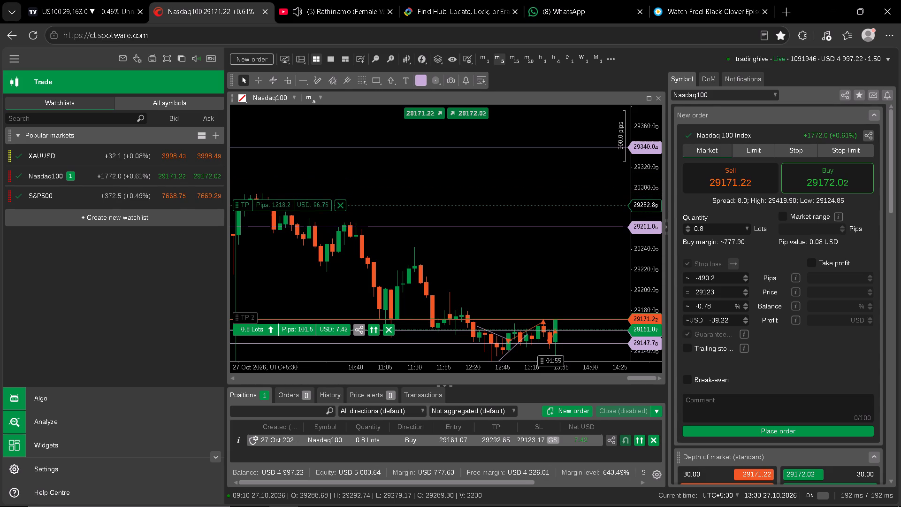
pyautogui.moveTo(250, 206); pyautogui.dragTo(250, 220)
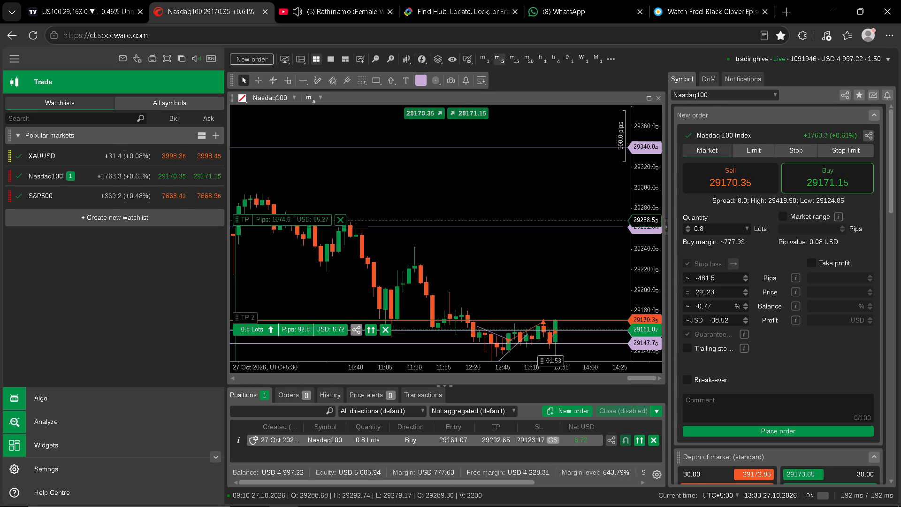
pyautogui.moveTo(250, 220); pyautogui.dragTo(250, 212)
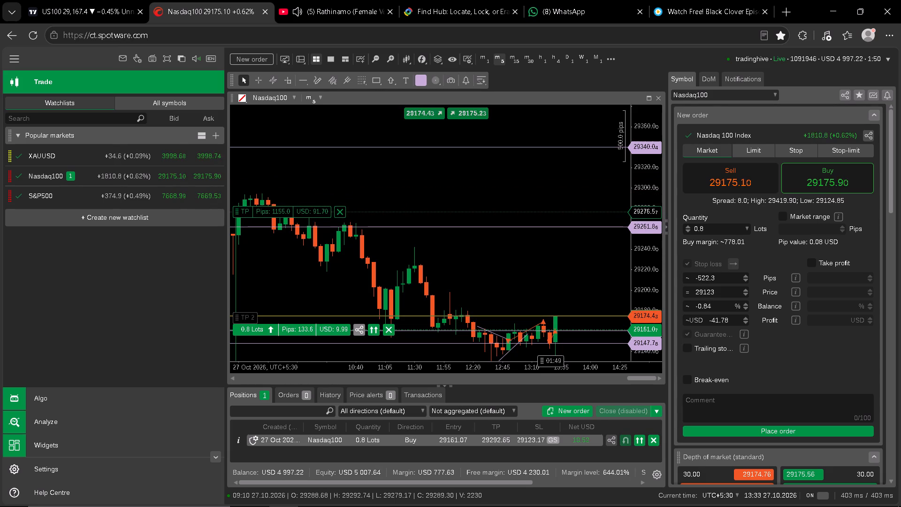
pyautogui.moveTo(250, 212); pyautogui.dragTo(250, 211)
pyautogui.click(507, 270)
# Monitor the open Nasdaq100 position on the 5-minute chart and review the pending orders and this week's trade history.
pyautogui.moveTo(511, 282); pyautogui.dragTo(509, 269)
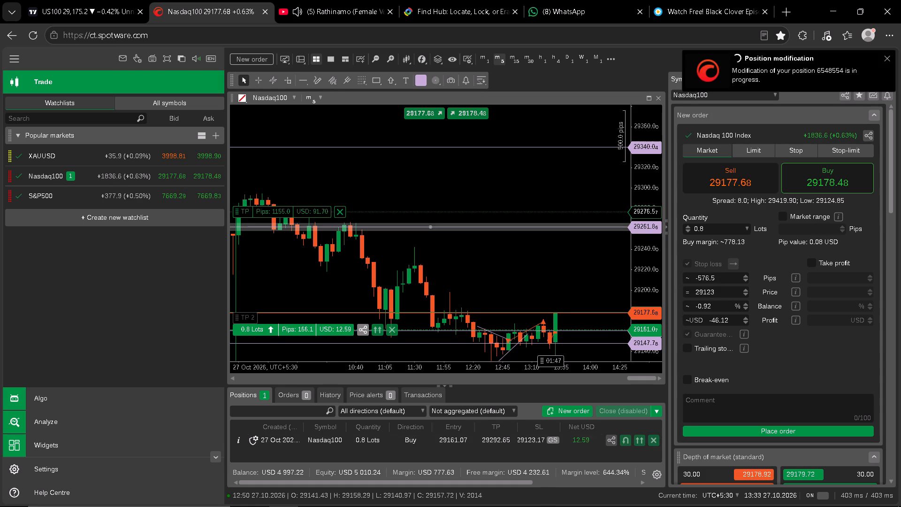
pyautogui.moveTo(509, 269); pyautogui.dragTo(512, 227)
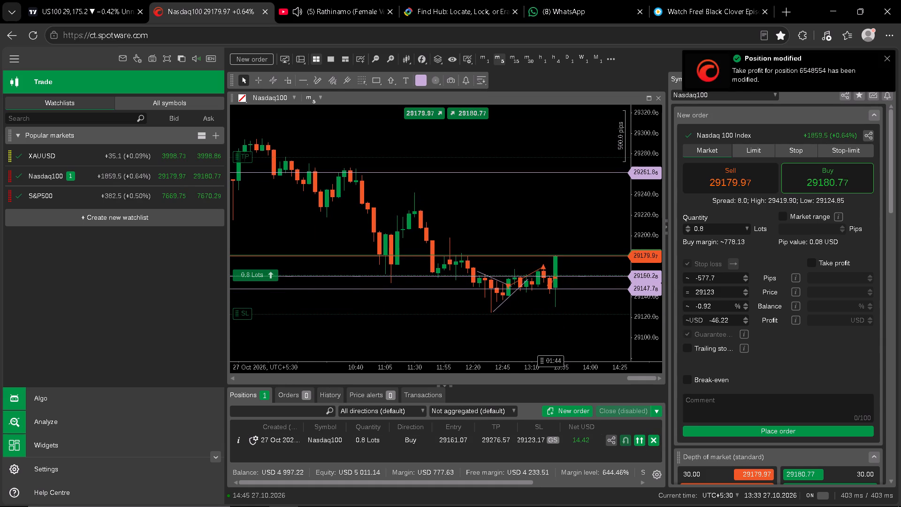
pyautogui.moveTo(641, 205); pyautogui.dragTo(642, 229)
pyautogui.moveTo(573, 212); pyautogui.dragTo(574, 222)
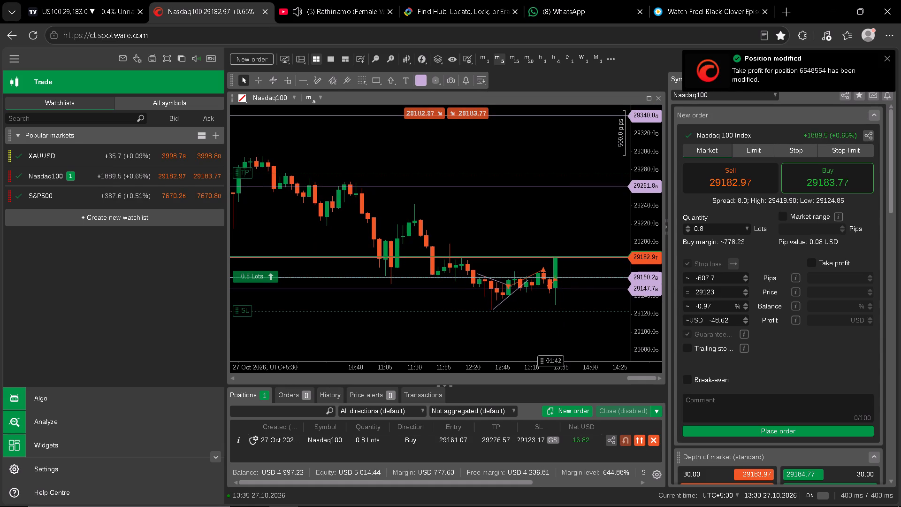
pyautogui.moveTo(642, 222); pyautogui.dragTo(647, 207)
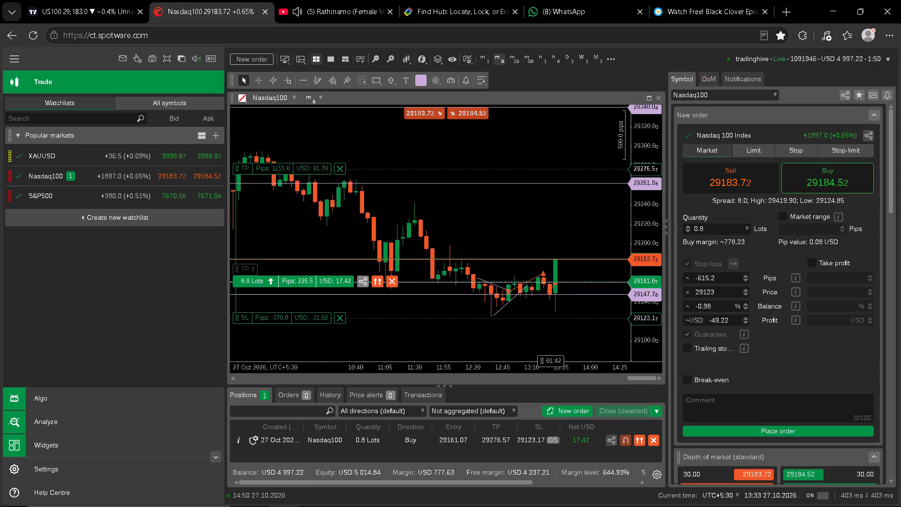
pyautogui.click(294, 393)
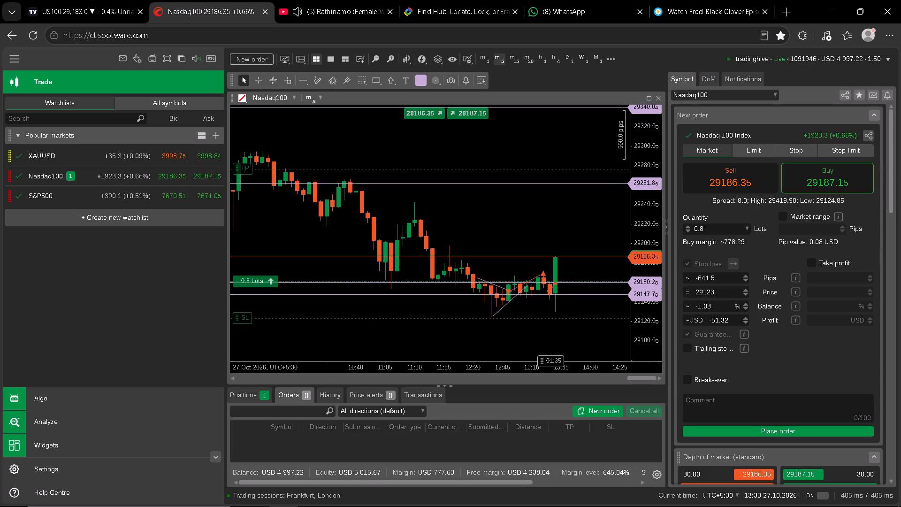
pyautogui.click(328, 396)
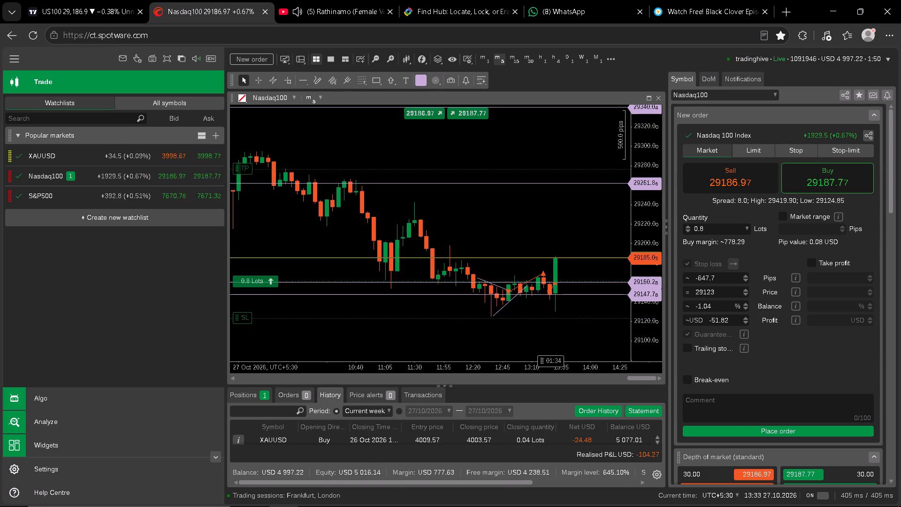
pyautogui.click(250, 393)
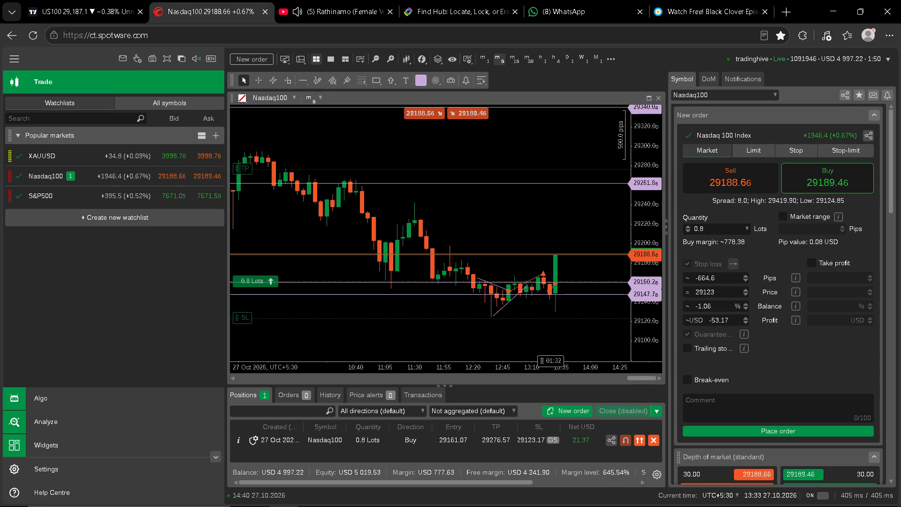
pyautogui.moveTo(640, 215); pyautogui.dragTo(641, 223)
pyautogui.click(603, 224)
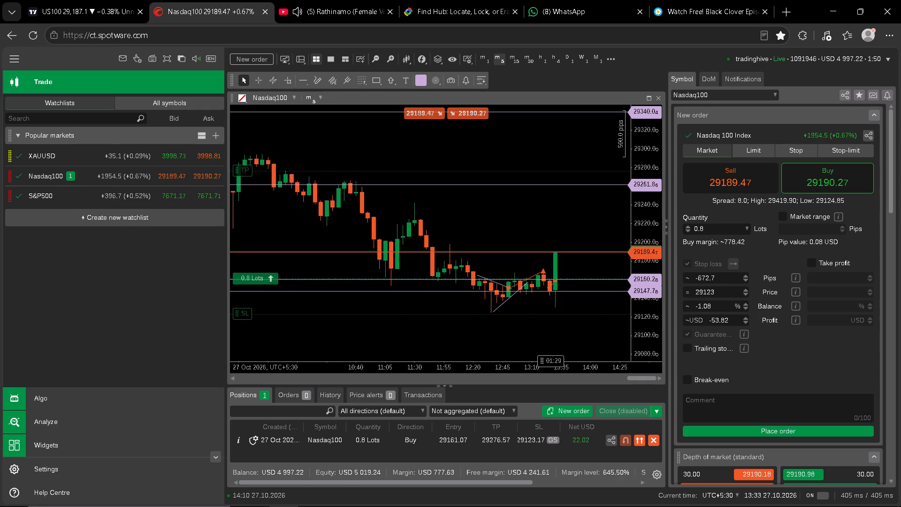
pyautogui.click(575, 214)
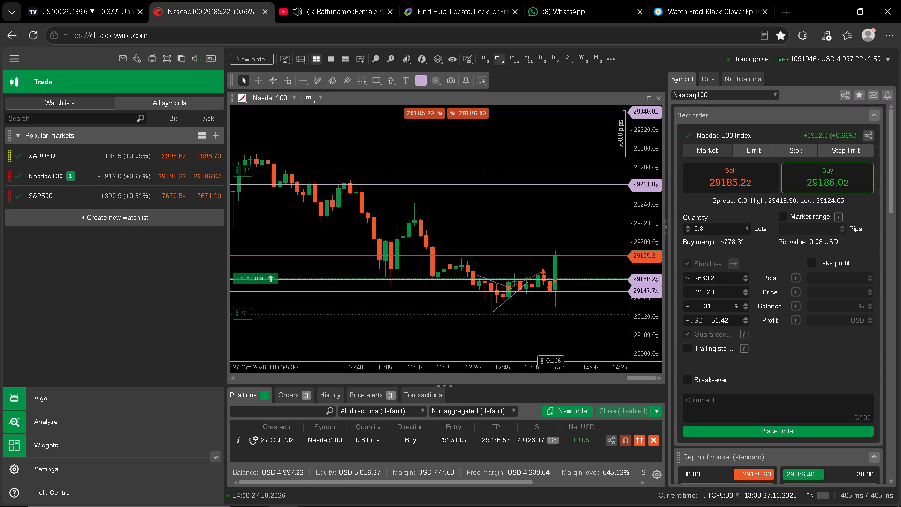
pyautogui.moveTo(587, 229); pyautogui.dragTo(582, 211)
pyautogui.moveTo(647, 321); pyautogui.dragTo(647, 314)
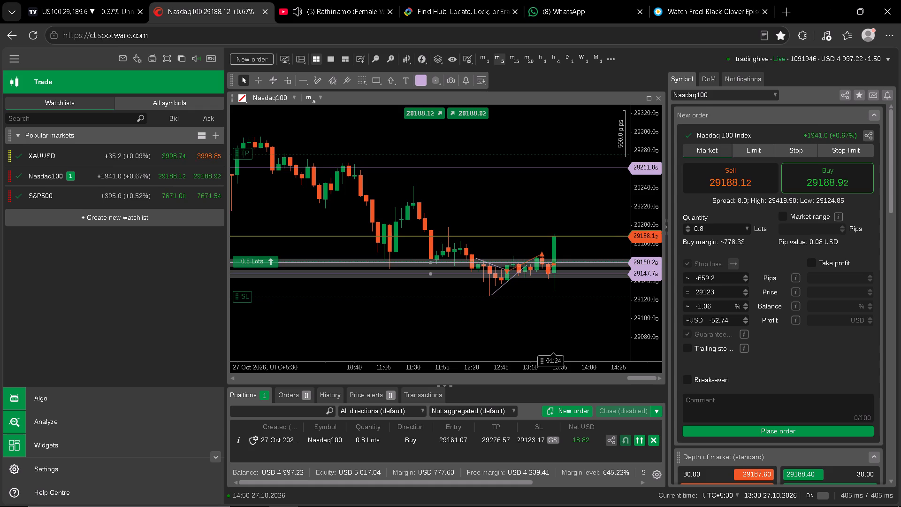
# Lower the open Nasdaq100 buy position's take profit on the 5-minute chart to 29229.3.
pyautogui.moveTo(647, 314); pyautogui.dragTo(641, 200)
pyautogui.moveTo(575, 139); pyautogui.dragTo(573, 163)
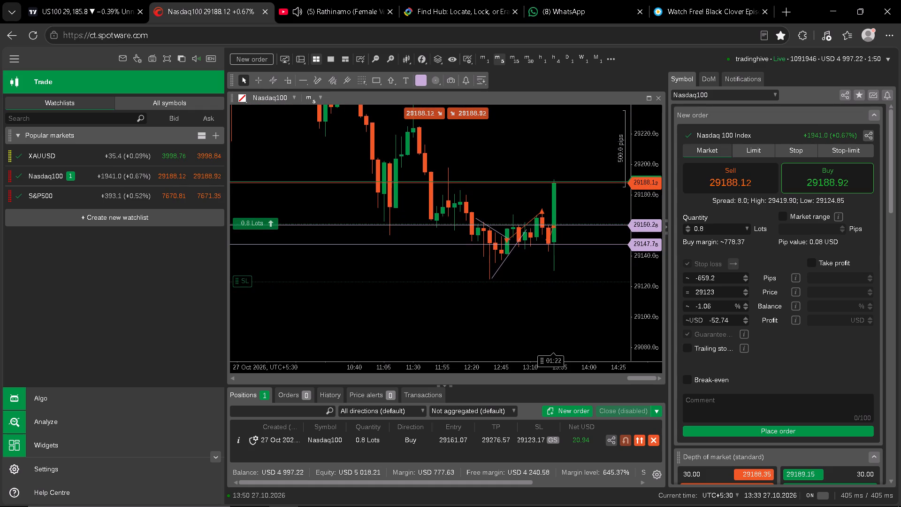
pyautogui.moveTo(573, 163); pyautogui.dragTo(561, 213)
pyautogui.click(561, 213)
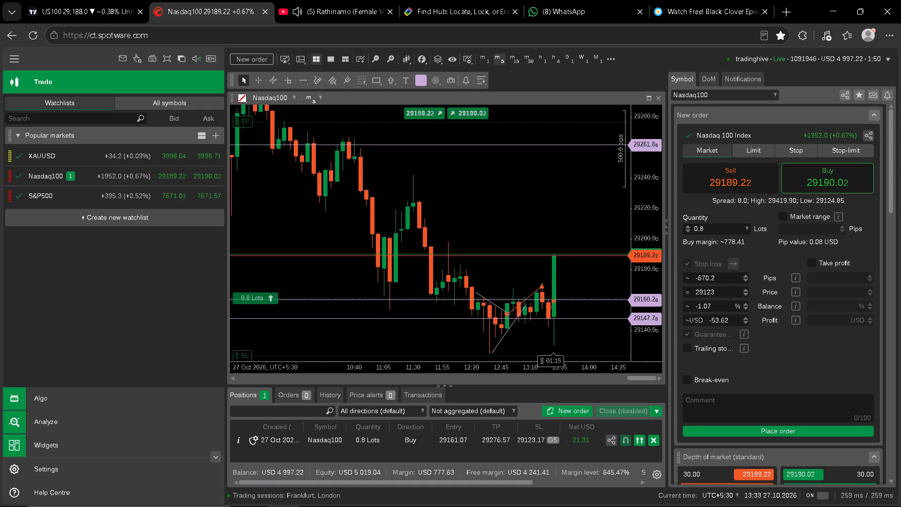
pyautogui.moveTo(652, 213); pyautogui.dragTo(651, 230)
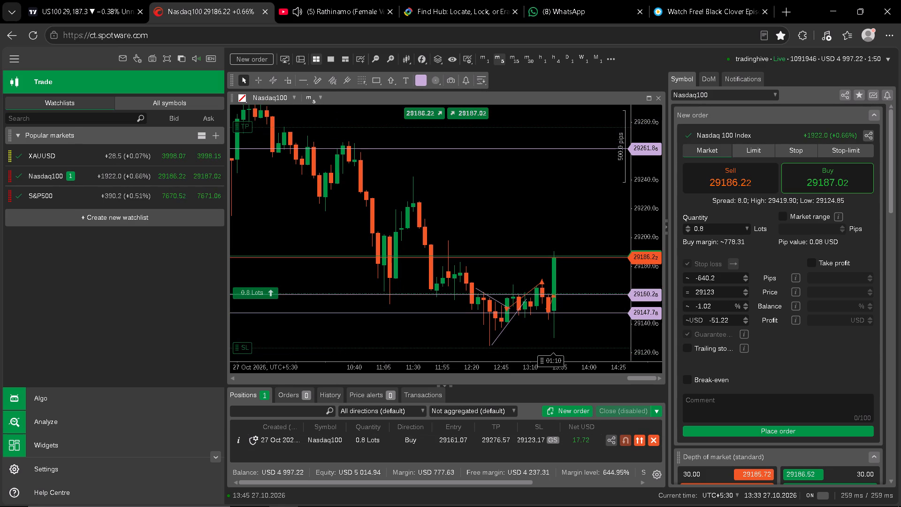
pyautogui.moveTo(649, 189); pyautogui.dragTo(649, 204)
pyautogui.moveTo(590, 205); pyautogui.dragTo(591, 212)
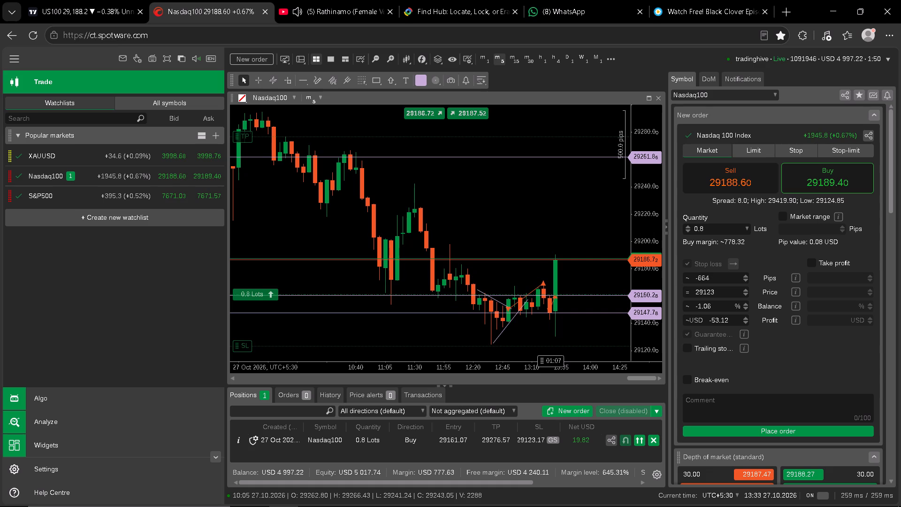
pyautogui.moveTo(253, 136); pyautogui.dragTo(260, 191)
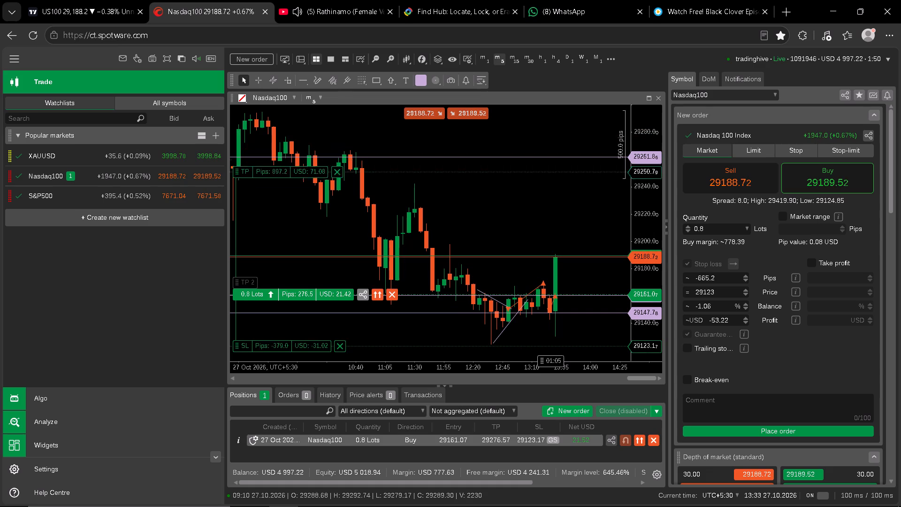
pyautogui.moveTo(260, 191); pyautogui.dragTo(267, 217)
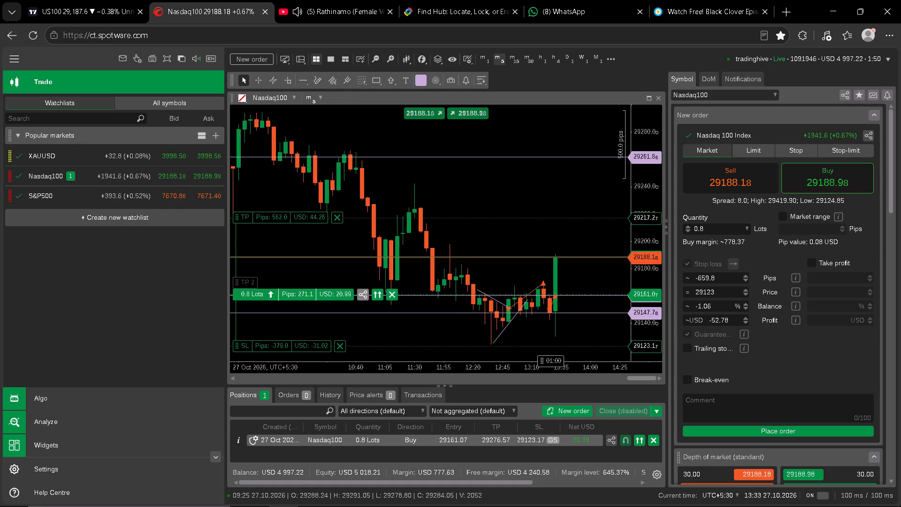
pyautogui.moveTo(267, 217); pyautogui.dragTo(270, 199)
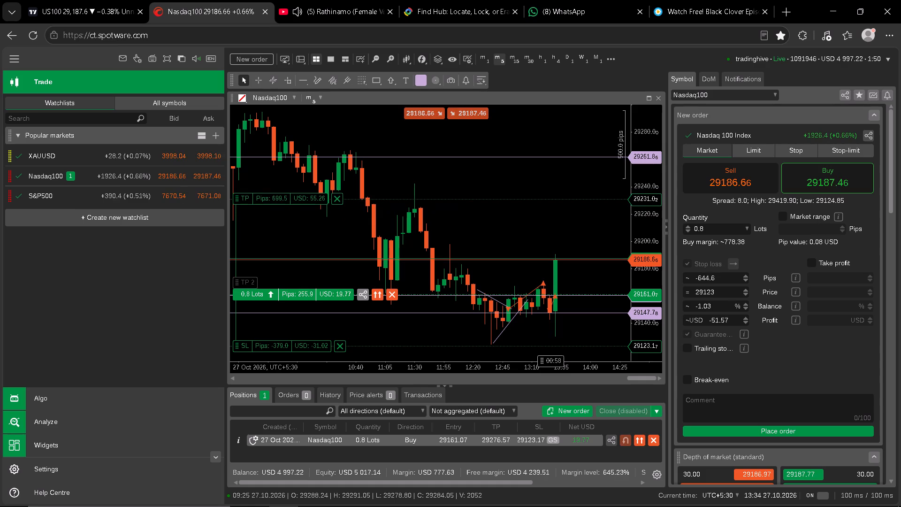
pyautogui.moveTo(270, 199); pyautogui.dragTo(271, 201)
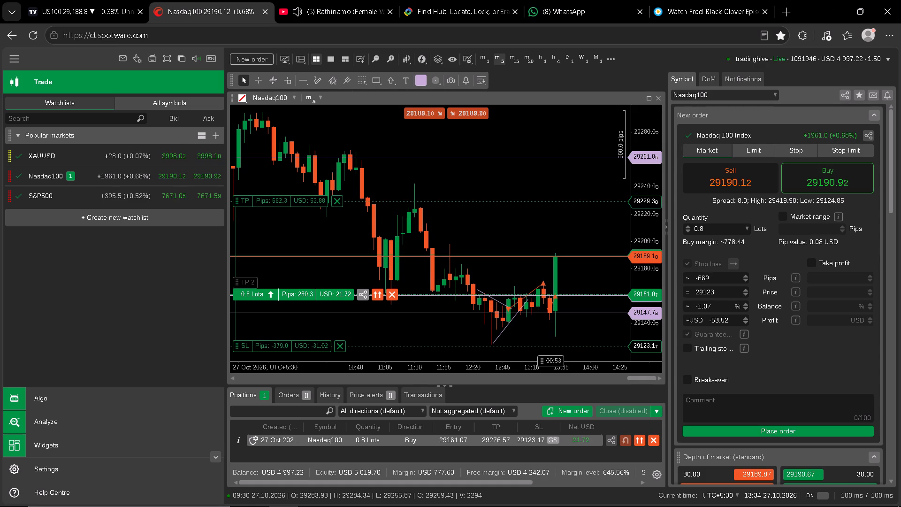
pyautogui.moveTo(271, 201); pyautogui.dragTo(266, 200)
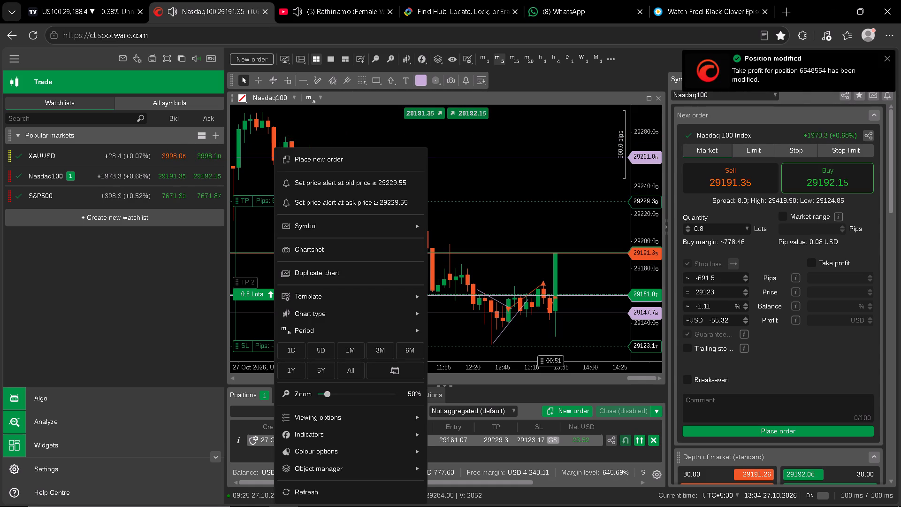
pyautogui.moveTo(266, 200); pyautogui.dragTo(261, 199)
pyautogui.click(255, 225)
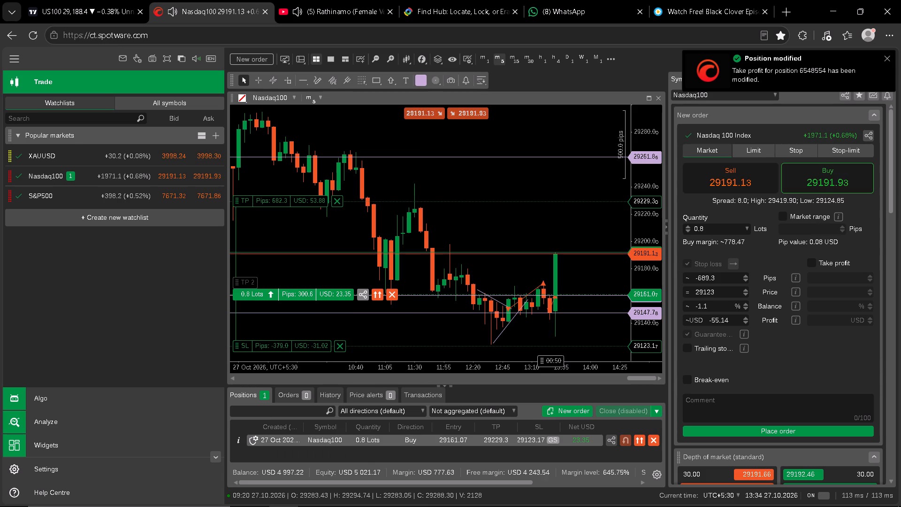
# Raise the open Nasdaq100 buy position's take profit on the chart to 29292.04.
pyautogui.moveTo(261, 198); pyautogui.dragTo(271, 126)
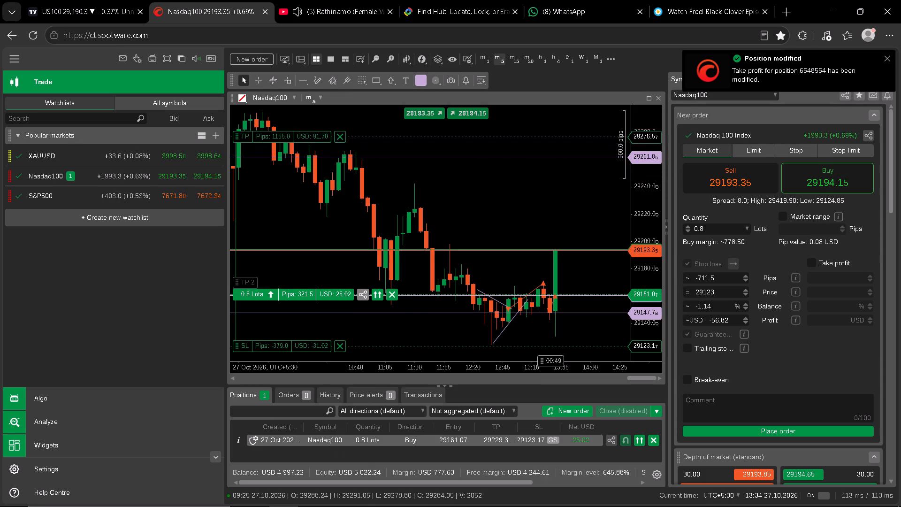
pyautogui.moveTo(271, 126); pyautogui.dragTo(274, 112)
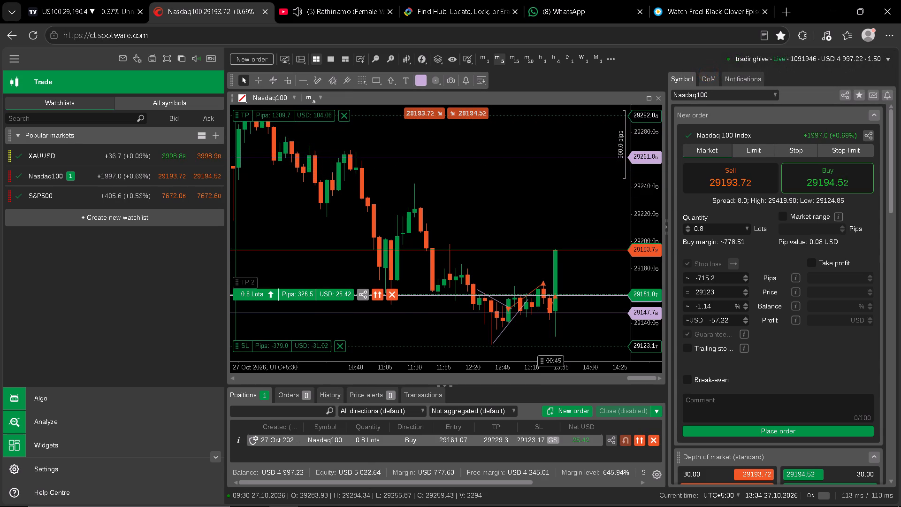
pyautogui.click(535, 193)
# Monitor the current price against the open Nasdaq100 position's entry, stop loss and horizontal levels on the 5-minute chart.
pyautogui.moveTo(649, 201); pyautogui.dragTo(644, 218)
pyautogui.moveTo(604, 270); pyautogui.dragTo(598, 229)
pyautogui.moveTo(647, 300); pyautogui.dragTo(646, 258)
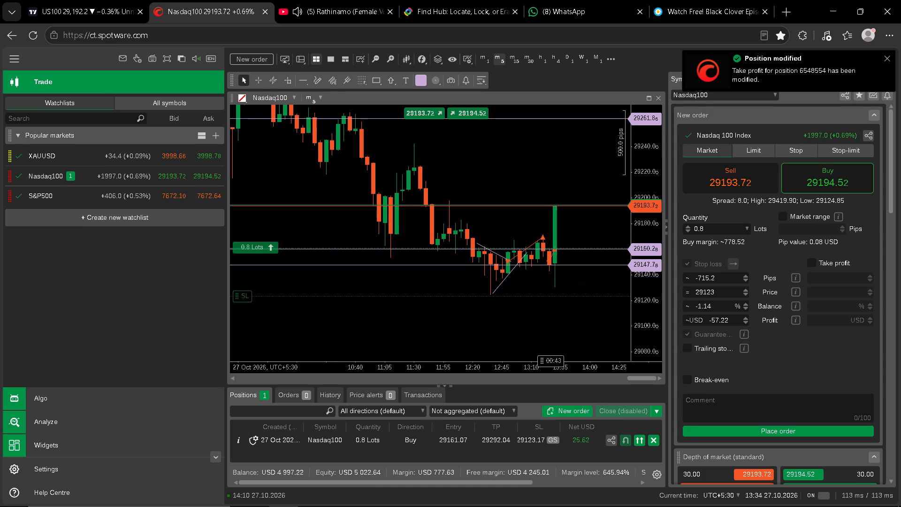
pyautogui.moveTo(646, 258); pyautogui.dragTo(637, 181)
pyautogui.click(589, 192)
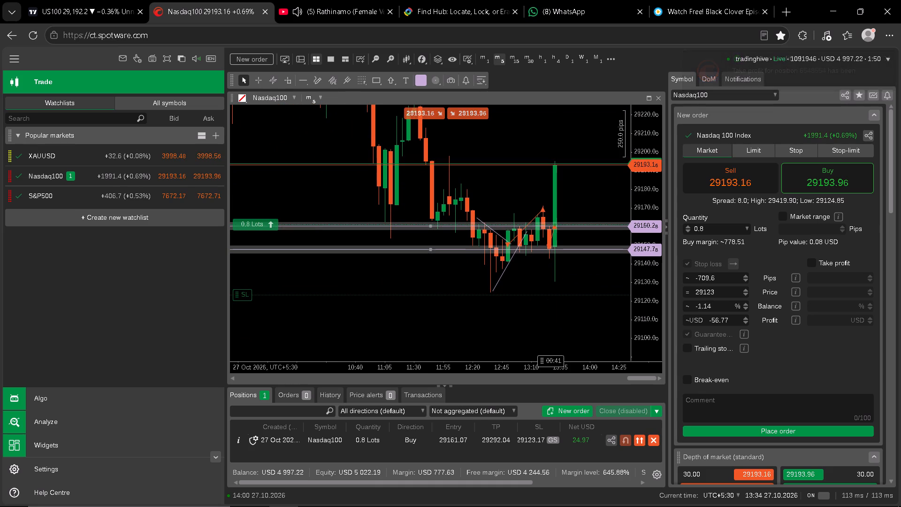
pyautogui.click(590, 191)
pyautogui.moveTo(591, 191); pyautogui.dragTo(573, 231)
pyautogui.click(573, 231)
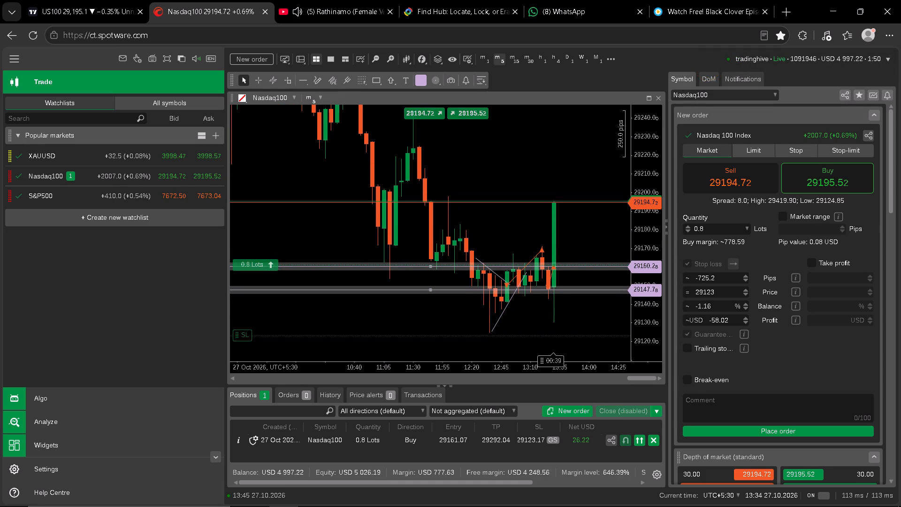
pyautogui.moveTo(647, 218); pyautogui.dragTo(644, 230)
pyautogui.moveTo(648, 219); pyautogui.dragTo(646, 242)
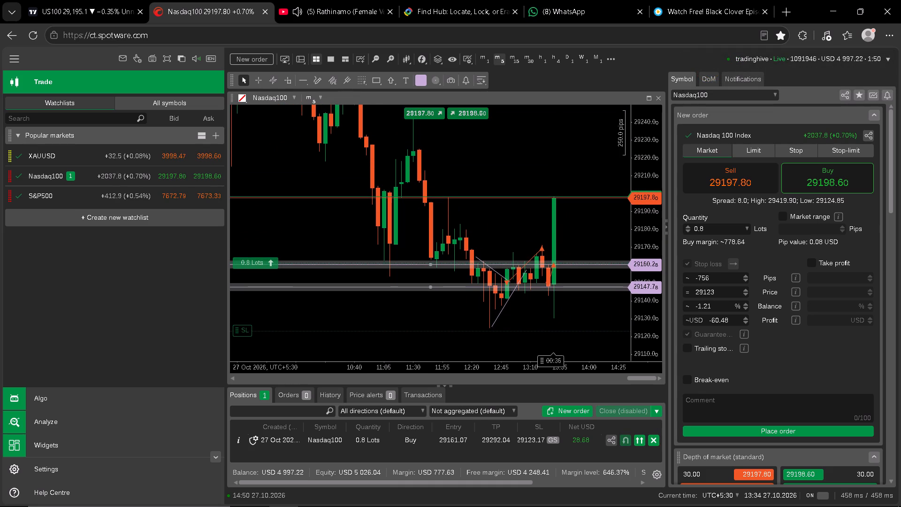
pyautogui.moveTo(646, 242); pyautogui.dragTo(647, 295)
pyautogui.moveTo(652, 165); pyautogui.dragTo(651, 198)
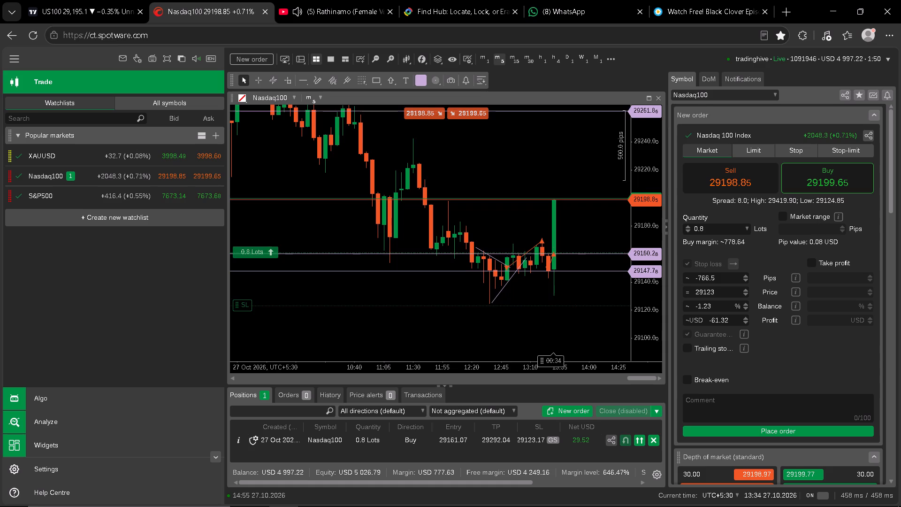
pyautogui.moveTo(651, 198); pyautogui.dragTo(651, 204)
pyautogui.moveTo(557, 170); pyautogui.dragTo(557, 214)
pyautogui.click(557, 214)
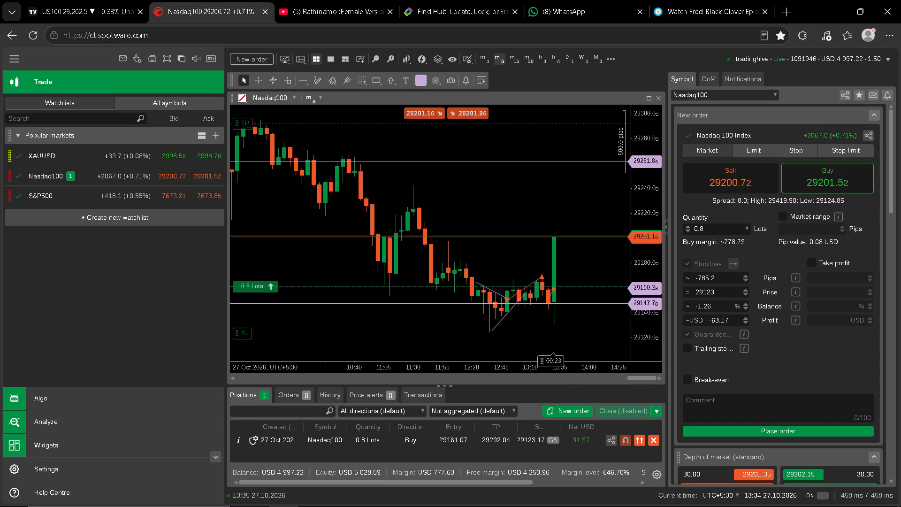
# In TradingView, dismiss the US100 alert and draw a rectangle zone from about 29,217.5 to 29,242.3, starting at the 11:20 AM candle.
pyautogui.click(69, 0)
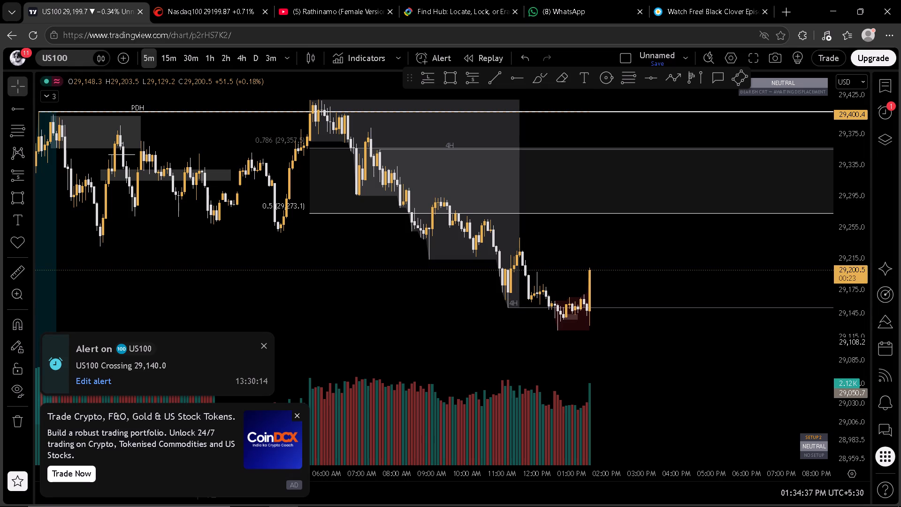
pyautogui.click(268, 343)
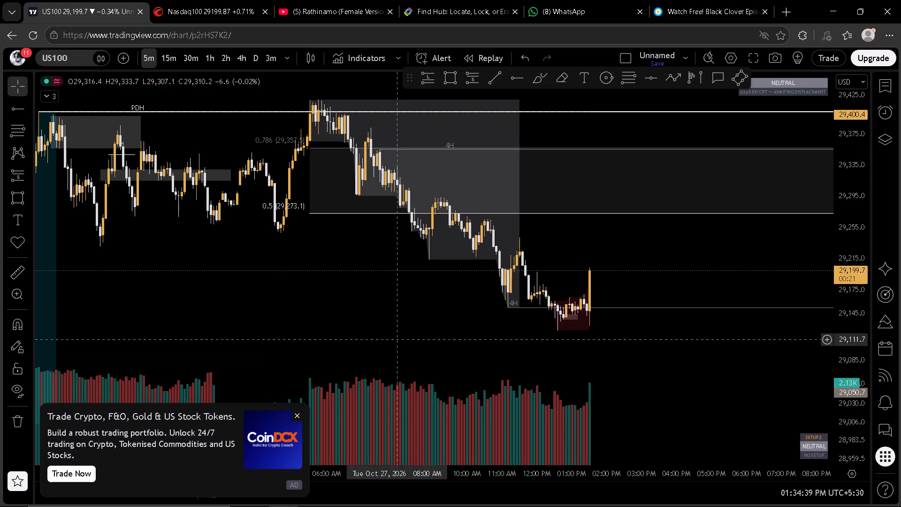
pyautogui.moveTo(625, 379); pyautogui.dragTo(629, 363)
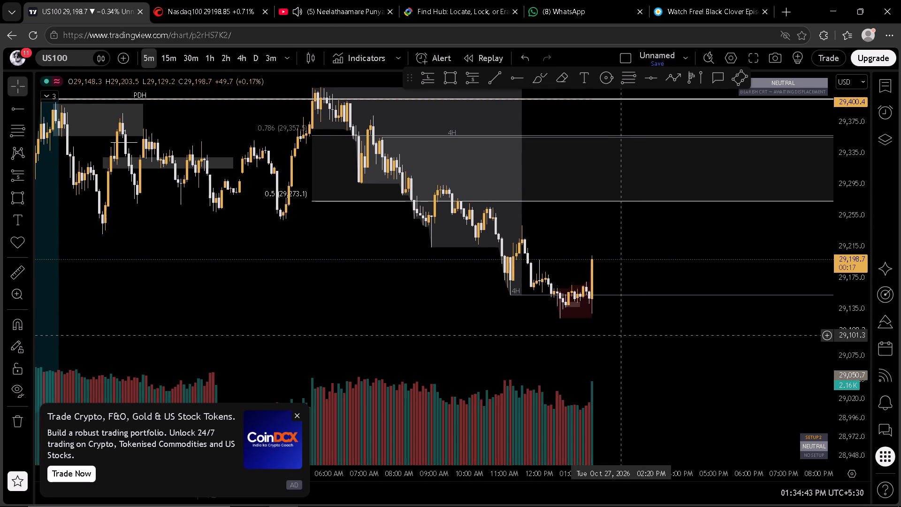
pyautogui.moveTo(442, 71); pyautogui.dragTo(448, 75)
pyautogui.click(454, 87)
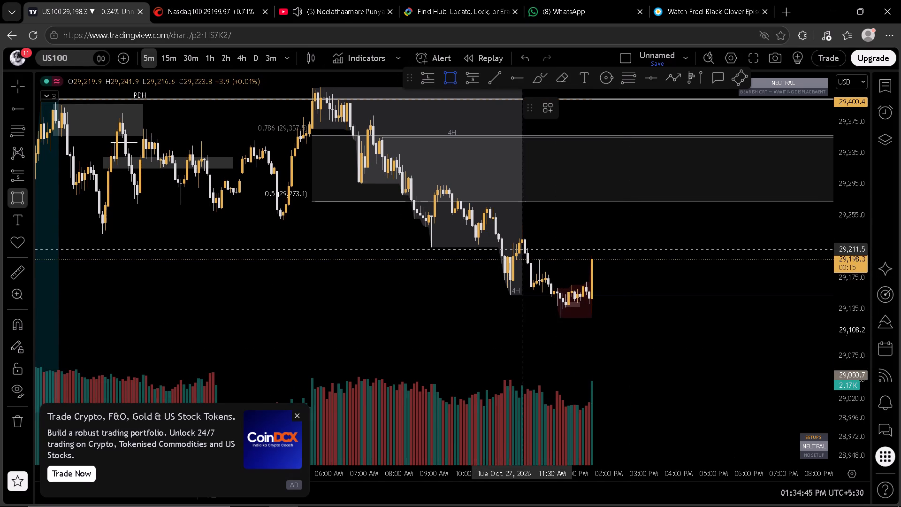
pyautogui.click(517, 244)
pyautogui.click(687, 226)
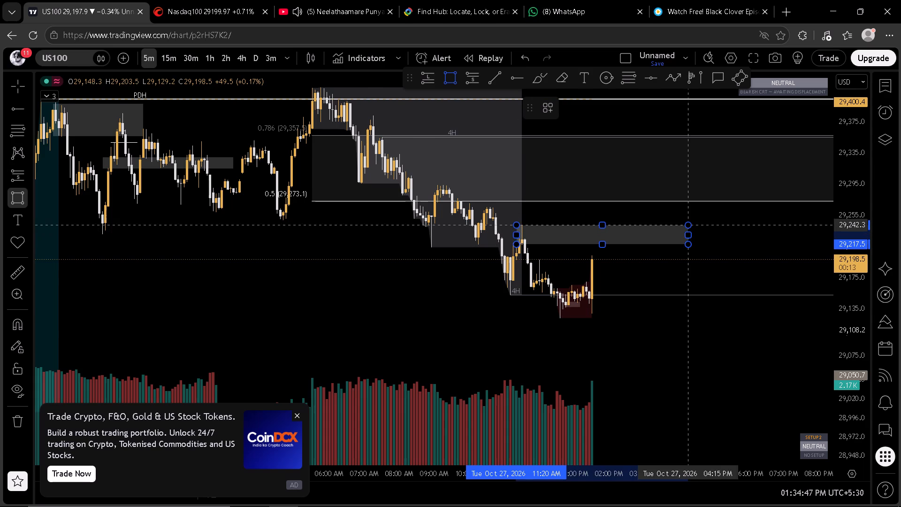
pyautogui.click(709, 269)
# Switch the US100 chart to the 4-hour timeframe and examine price against the previous day high and low and the marked levels.
pyautogui.scroll(-9, 727, 276)
pyautogui.scroll(-1, 832, 259)
pyautogui.scroll(2, 841, 259)
pyautogui.scroll(4, 795, 268)
pyautogui.click(240, 63)
pyautogui.scroll(4, 621, 267)
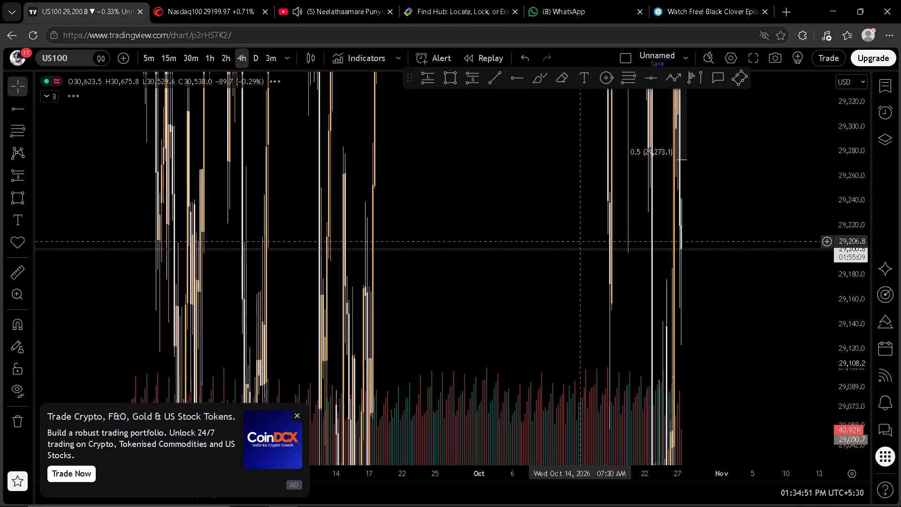
pyautogui.scroll(6, 621, 267)
pyautogui.scroll(-2, 858, 215)
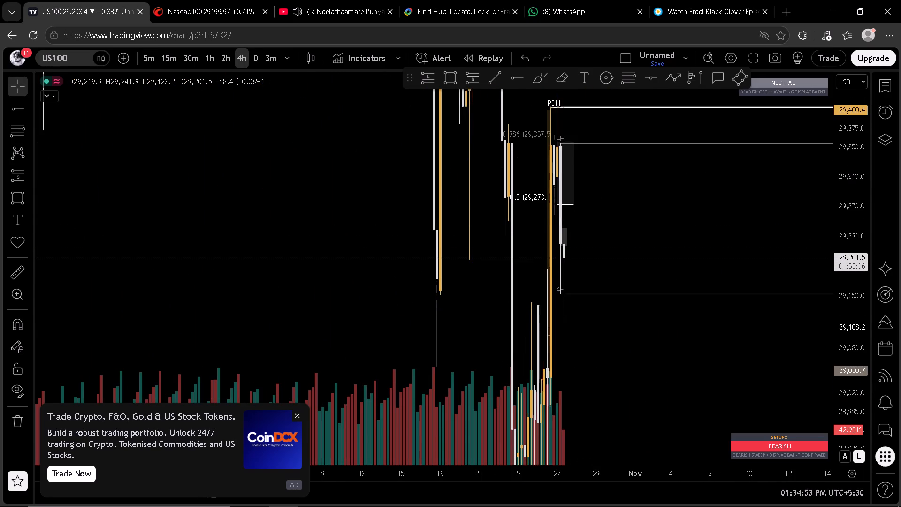
pyautogui.scroll(-3, 858, 215)
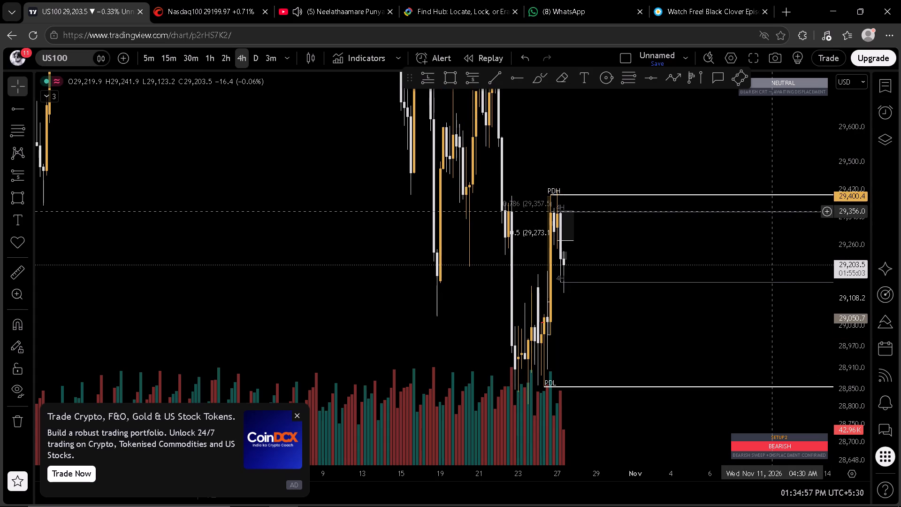
# Switch to cTrader and open the Nasdaq100 buy position for modification.
pyautogui.click(207, 0)
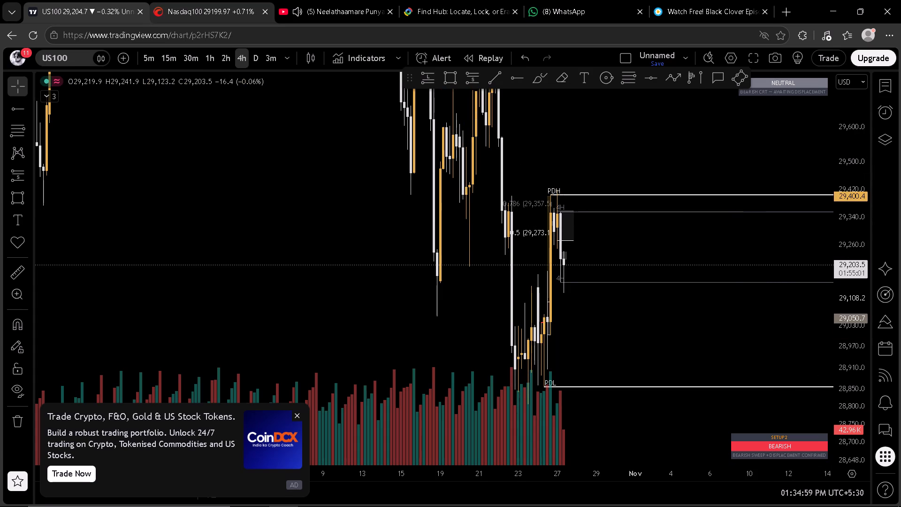
pyautogui.moveTo(530, 205); pyautogui.dragTo(525, 198)
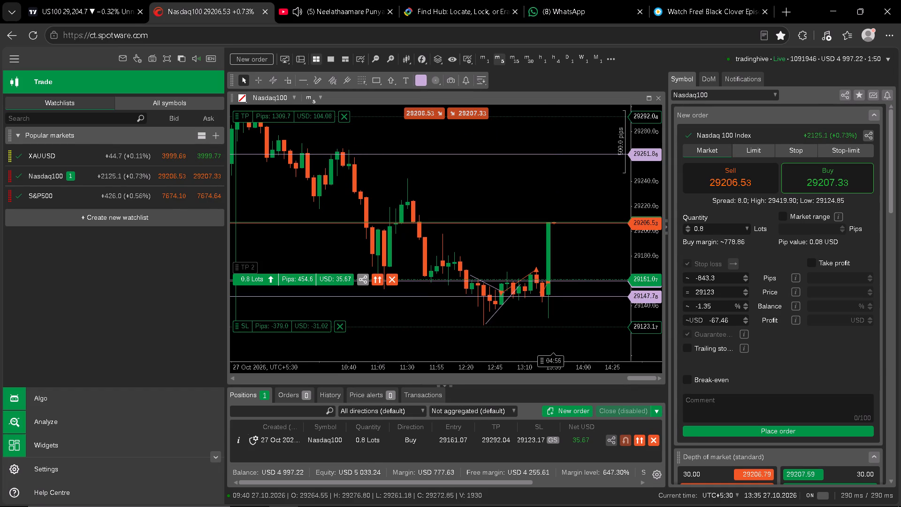
pyautogui.click(526, 439)
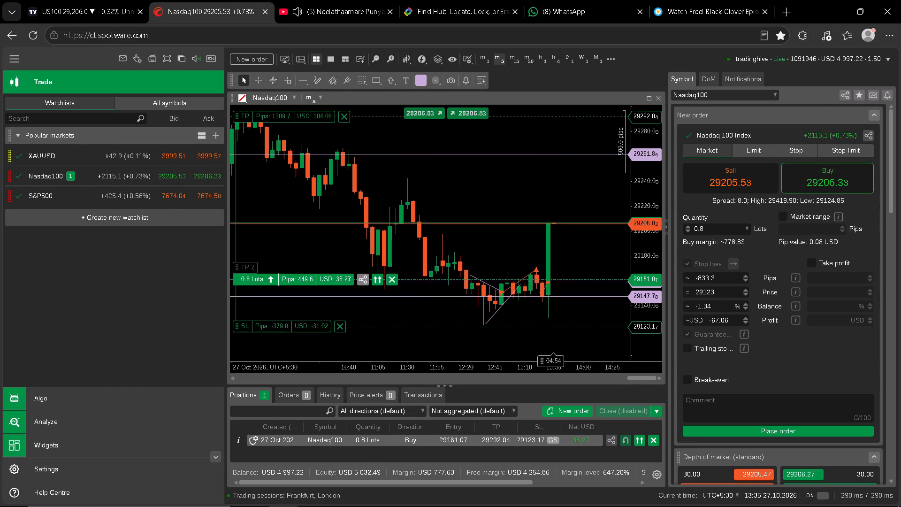
pyautogui.doubleClick(293, 277)
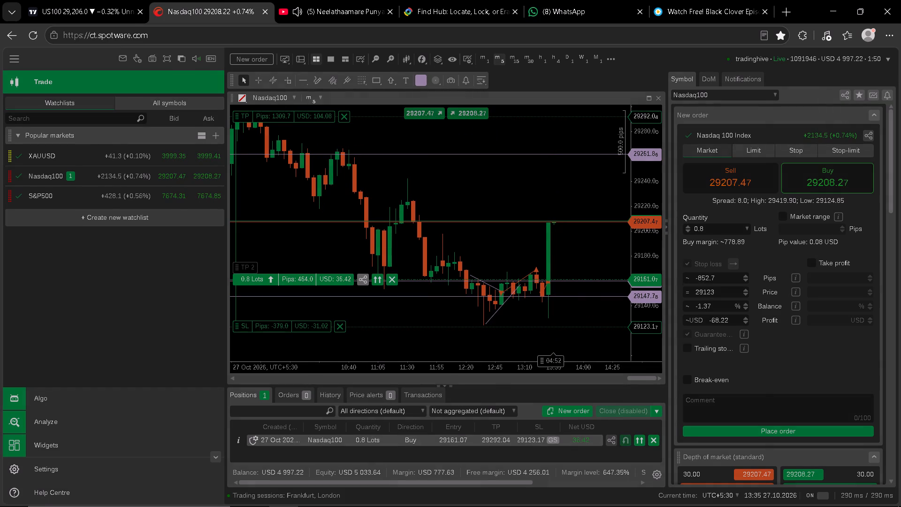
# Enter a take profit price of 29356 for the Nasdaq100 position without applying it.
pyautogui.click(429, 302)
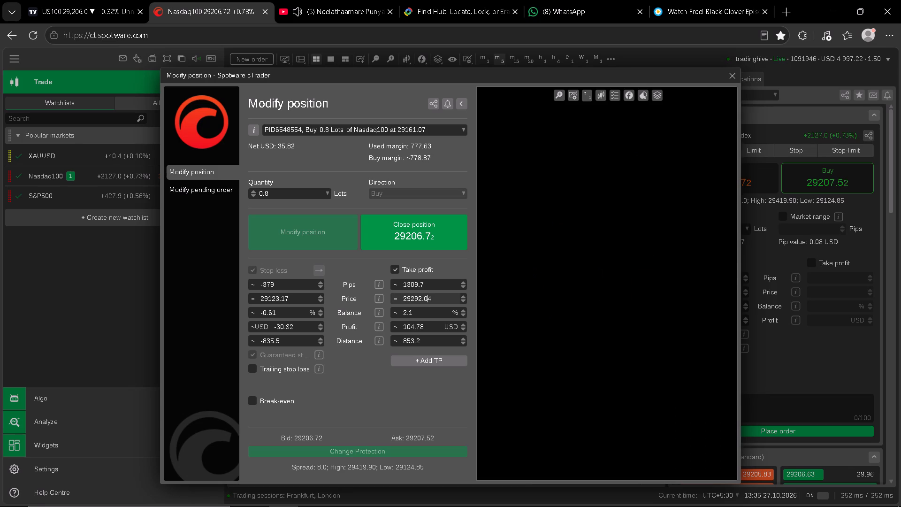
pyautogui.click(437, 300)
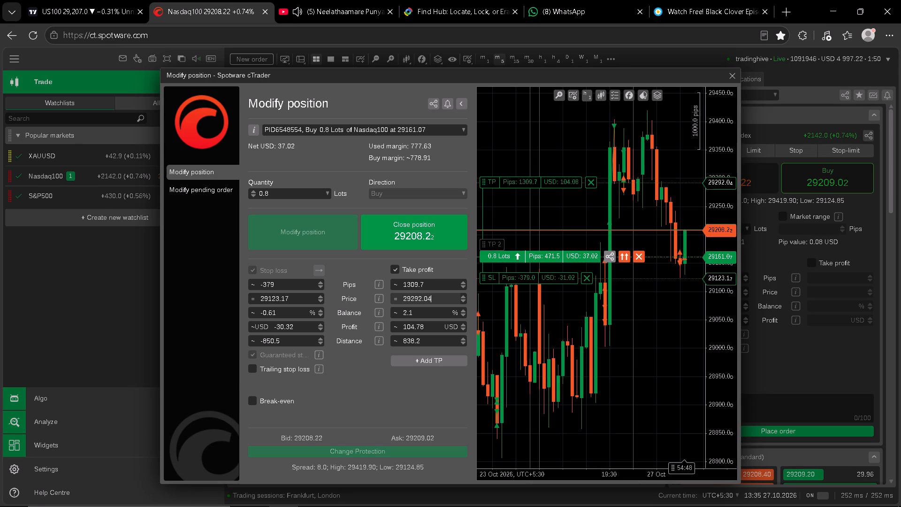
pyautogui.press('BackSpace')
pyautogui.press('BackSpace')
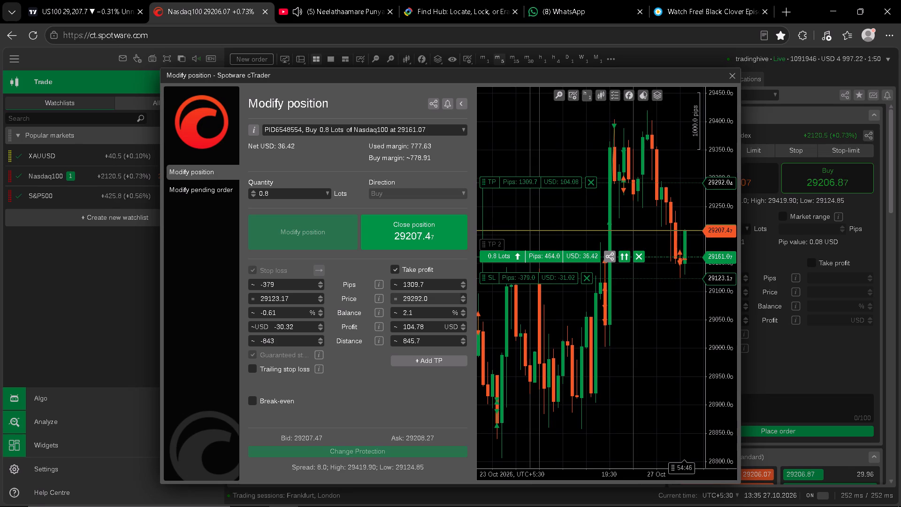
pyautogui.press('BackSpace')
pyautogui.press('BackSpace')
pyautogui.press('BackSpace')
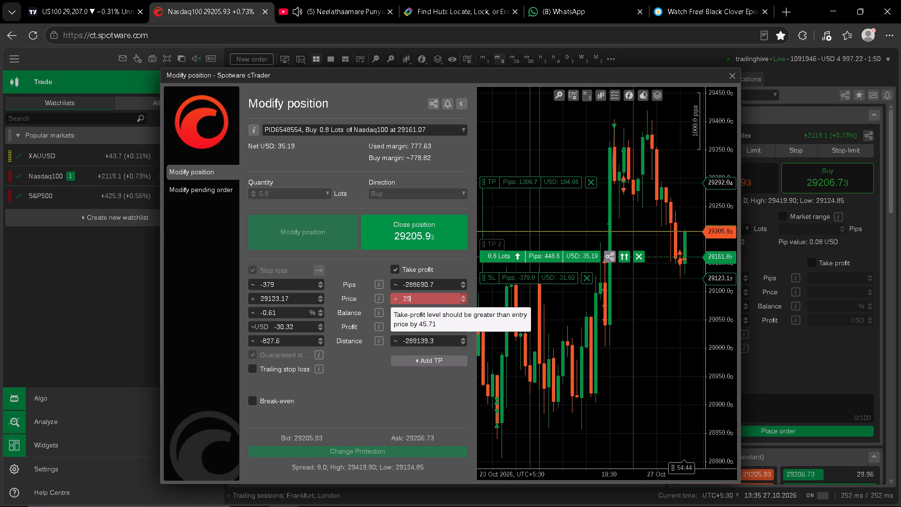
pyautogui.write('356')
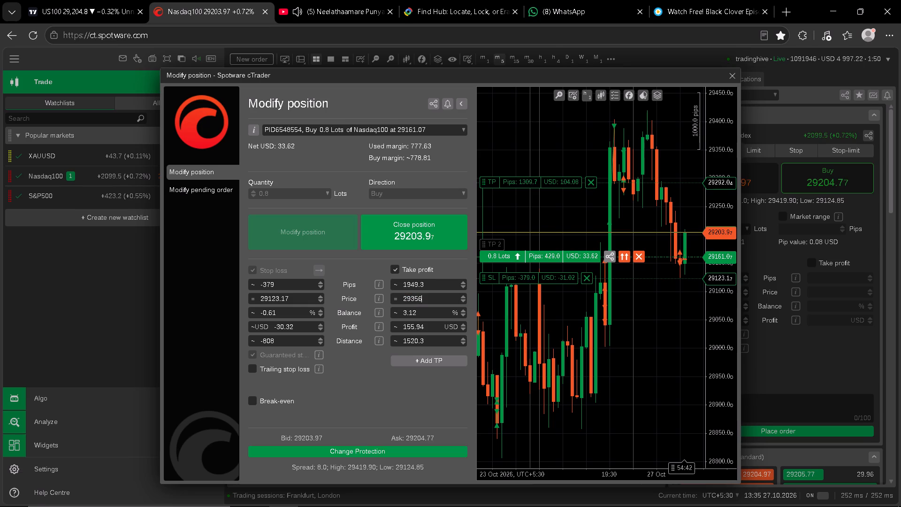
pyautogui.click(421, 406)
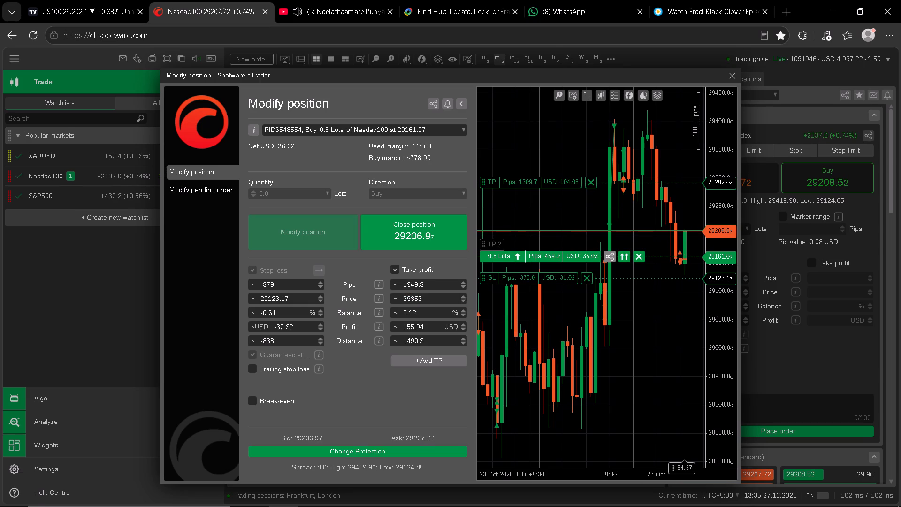
# Raise the position's take profit to 29365.55 on the modification window's chart and close the window.
pyautogui.moveTo(533, 183); pyautogui.dragTo(538, 142)
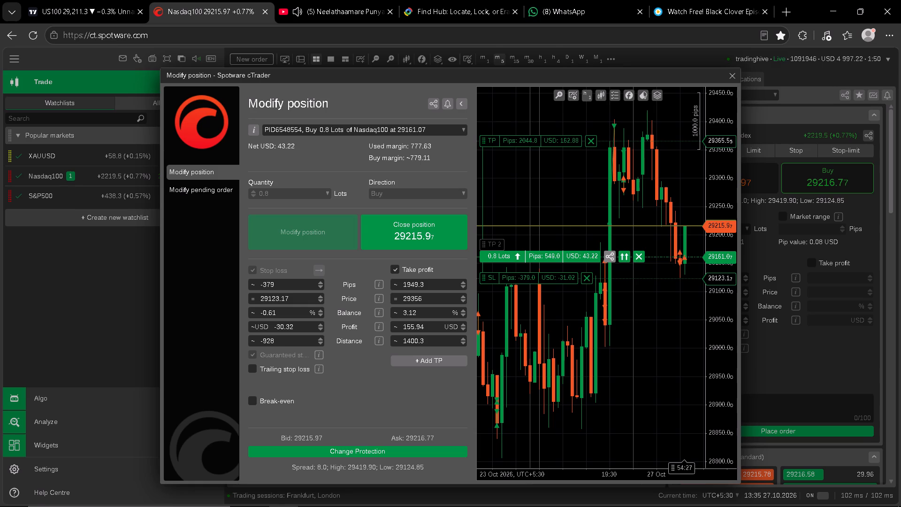
pyautogui.click(546, 204)
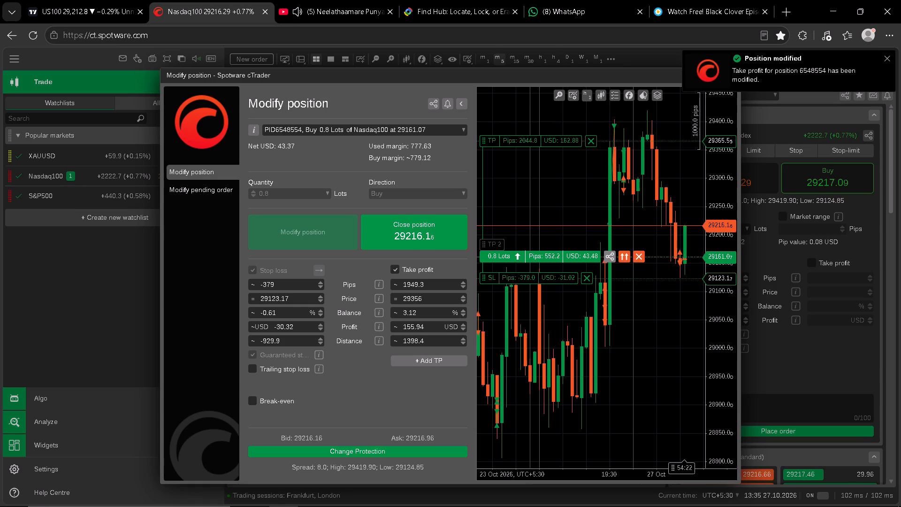
pyautogui.moveTo(533, 72); pyautogui.dragTo(422, 80)
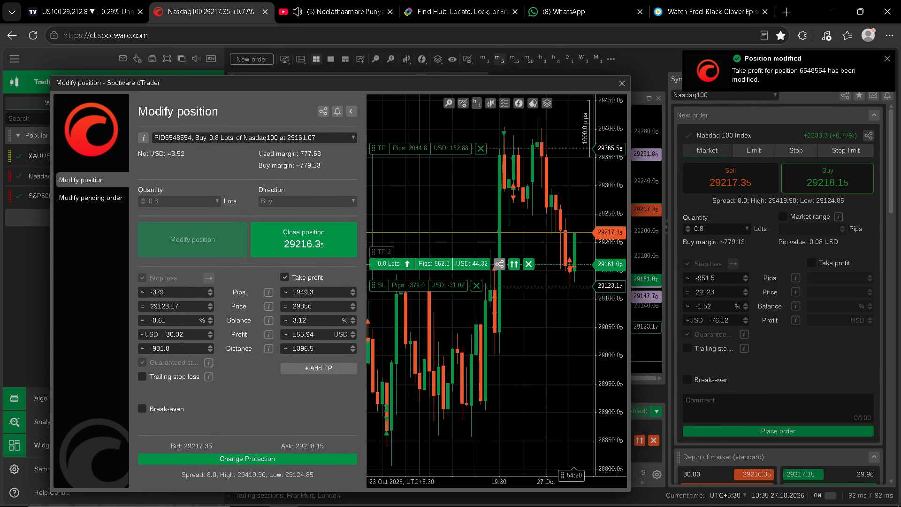
pyautogui.click(623, 84)
# Draw a rectangle zone on the 5-minute Nasdaq100 chart from about 29218 to 29242, spanning about 11:20 to 13:55.
pyautogui.moveTo(642, 177); pyautogui.dragTo(638, 205)
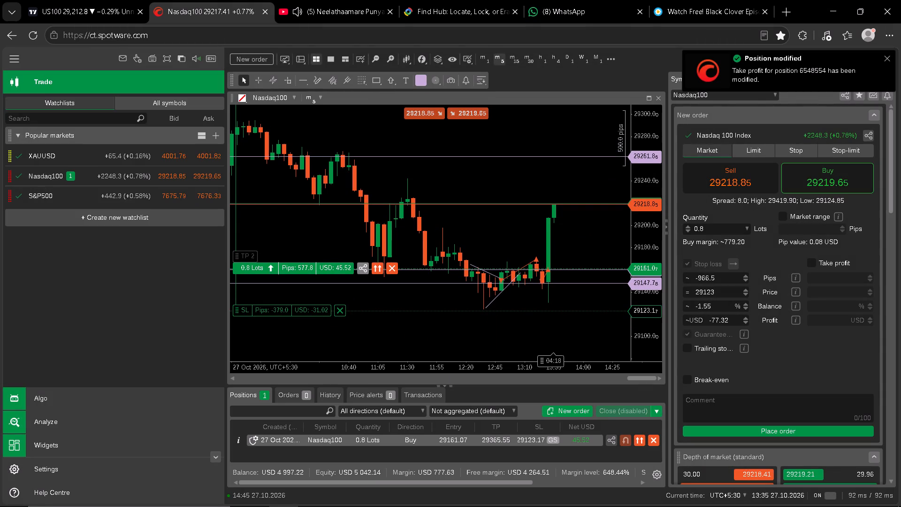
pyautogui.click(541, 180)
pyautogui.moveTo(541, 180); pyautogui.dragTo(547, 193)
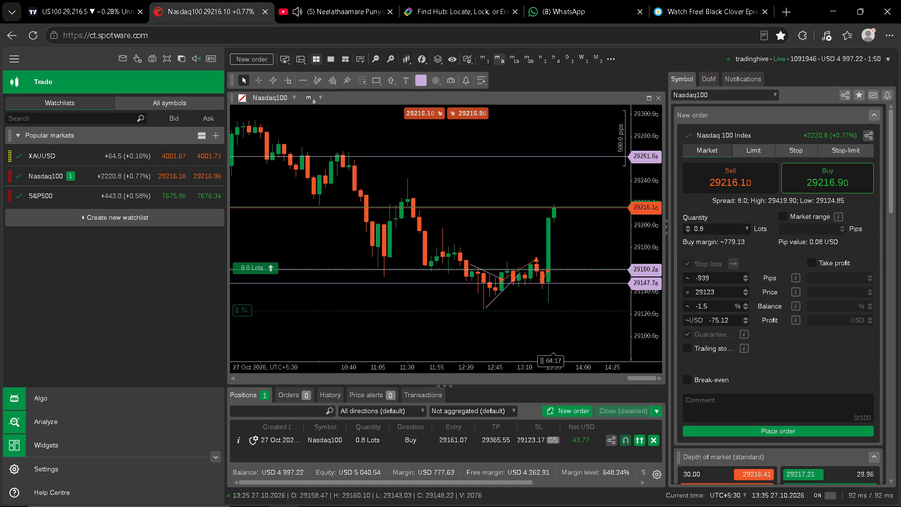
pyautogui.moveTo(547, 193); pyautogui.dragTo(552, 204)
pyautogui.moveTo(652, 150); pyautogui.dragTo(645, 182)
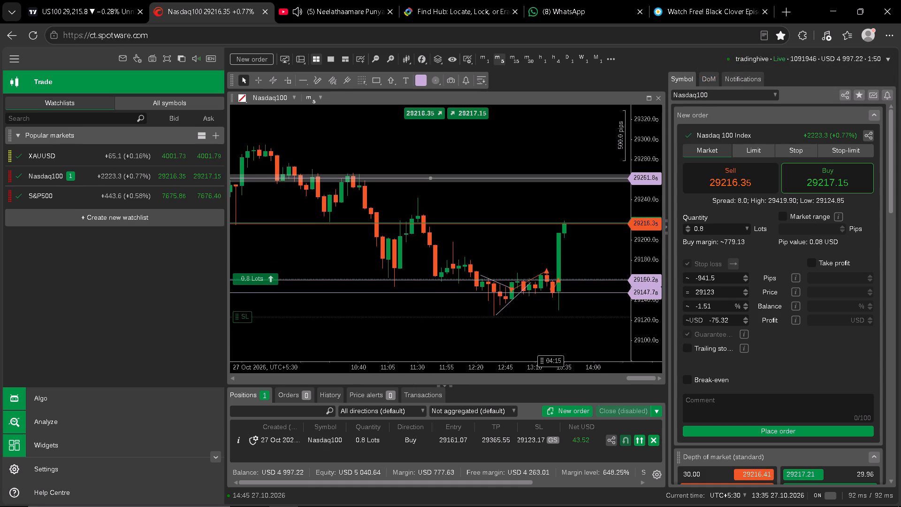
pyautogui.moveTo(645, 182); pyautogui.dragTo(646, 186)
pyautogui.click(581, 206)
pyautogui.moveTo(581, 202); pyautogui.dragTo(586, 223)
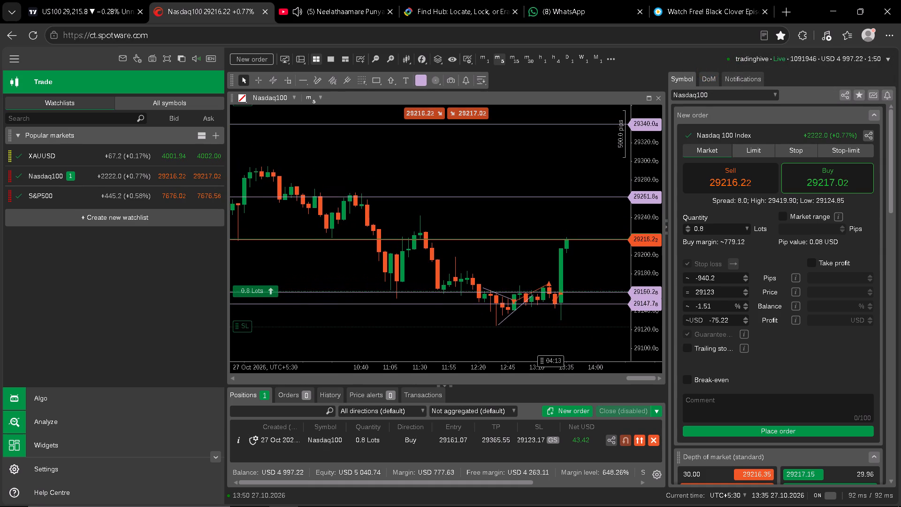
pyautogui.moveTo(645, 268); pyautogui.dragTo(642, 214)
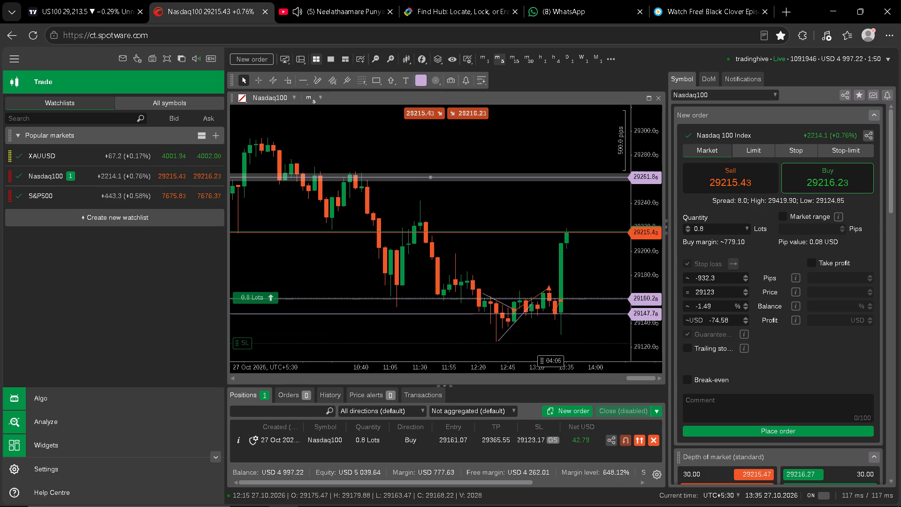
pyautogui.click(383, 98)
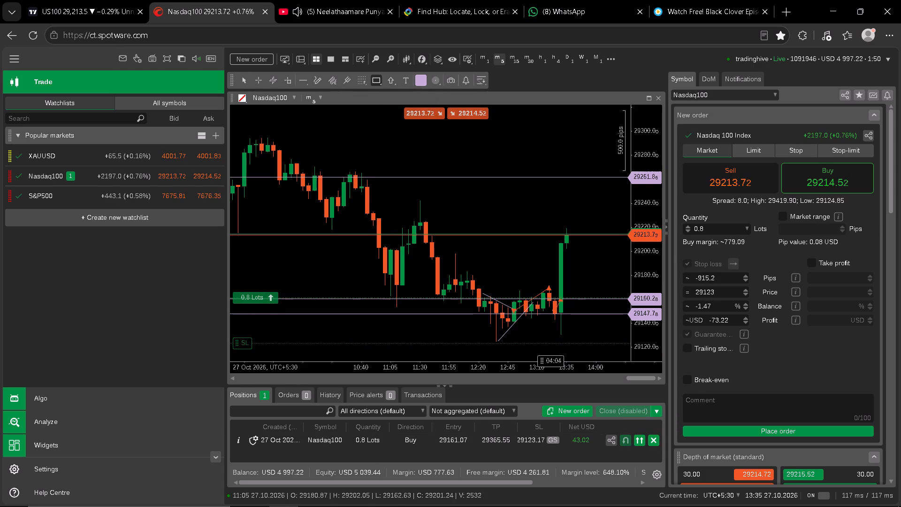
pyautogui.moveTo(410, 230); pyautogui.dragTo(616, 194)
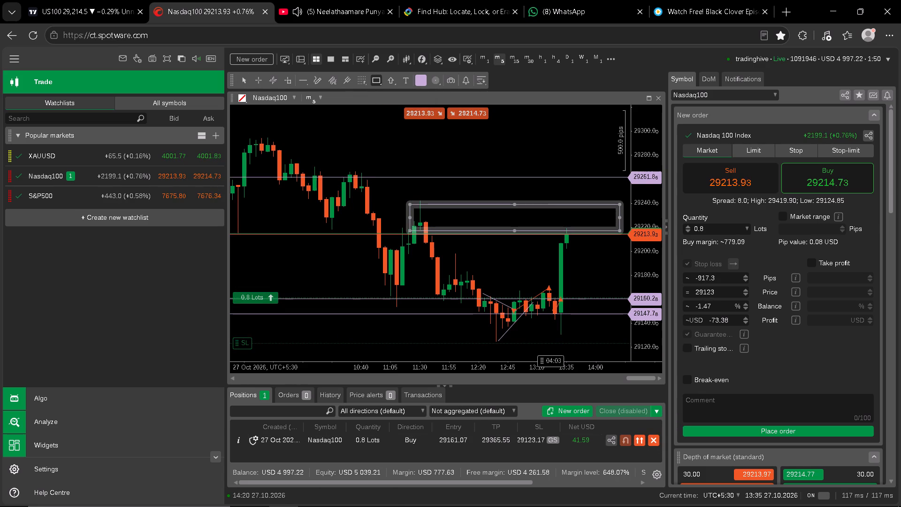
pyautogui.moveTo(616, 194); pyautogui.dragTo(570, 200)
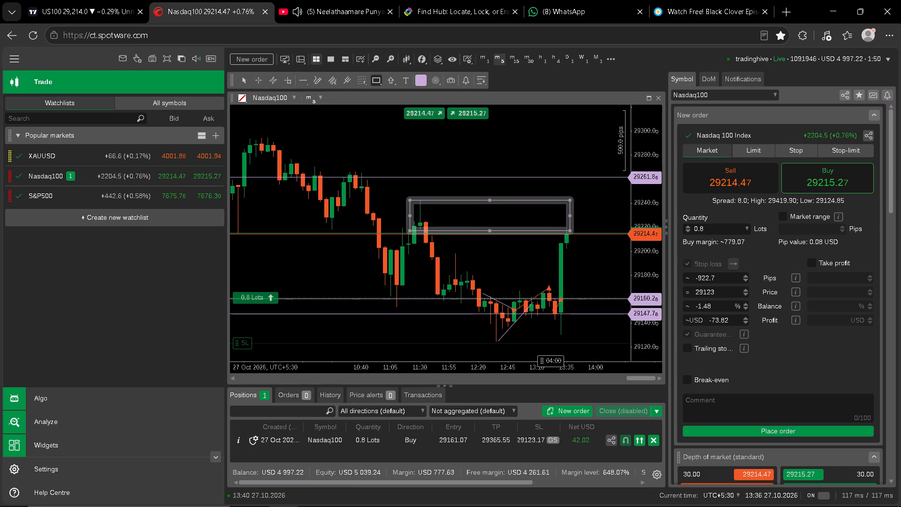
pyautogui.click(491, 233)
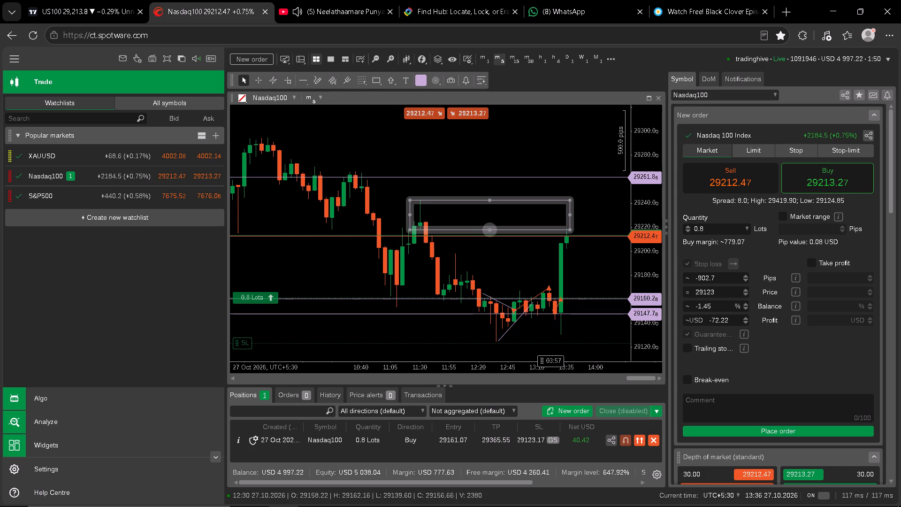
pyautogui.moveTo(572, 216); pyautogui.dragTo(590, 215)
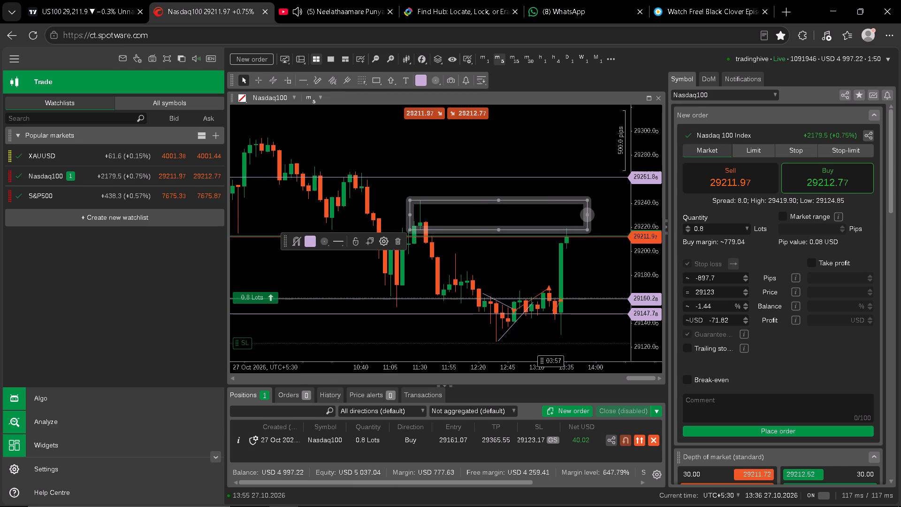
pyautogui.click(525, 253)
pyautogui.click(617, 265)
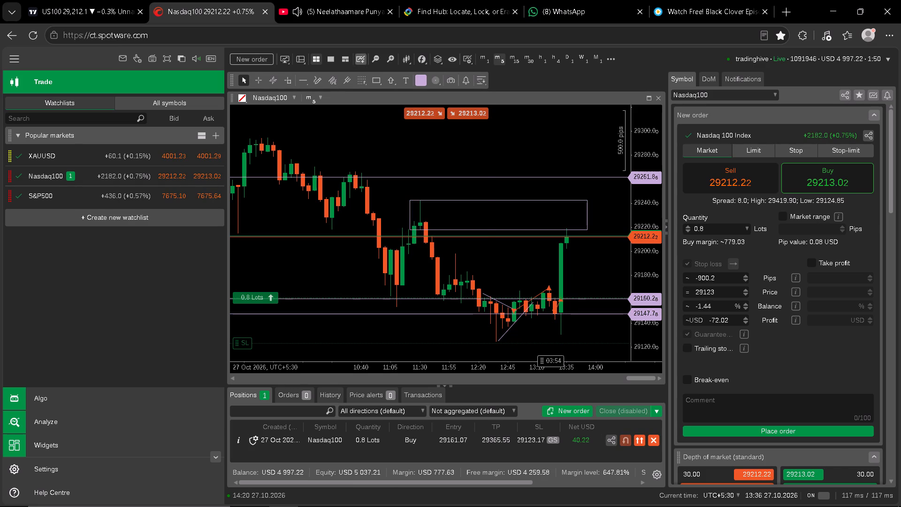
# Switch the Nasdaq100 chart to the 1-minute timeframe.
pyautogui.click(527, 269)
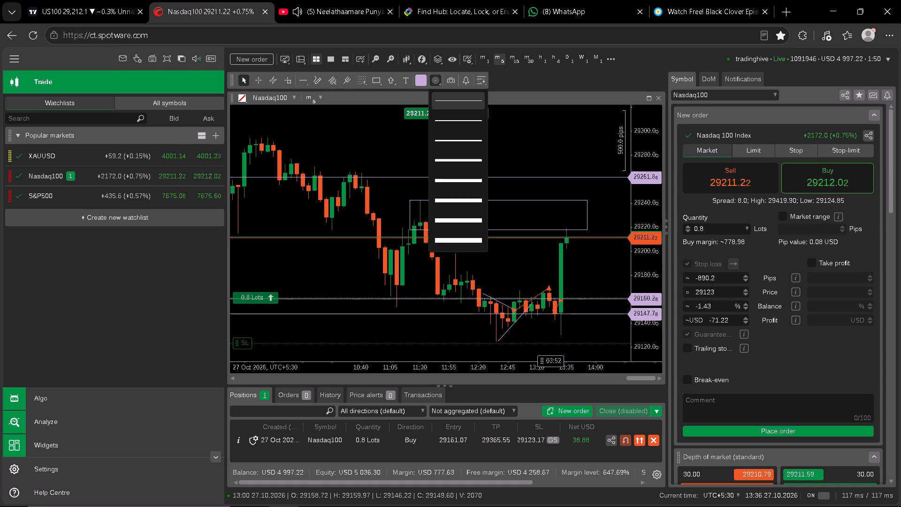
pyautogui.write('11')
pyautogui.click(527, 269)
pyautogui.press('1')
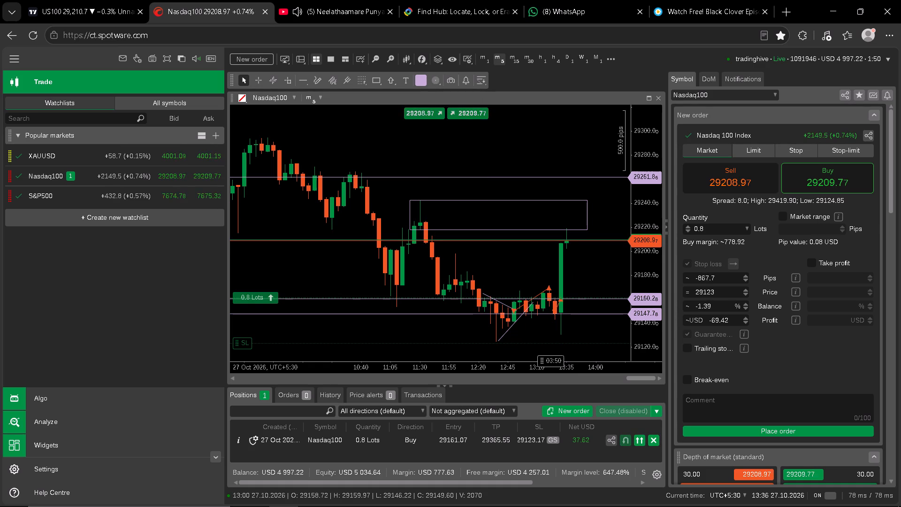
pyautogui.click(485, 58)
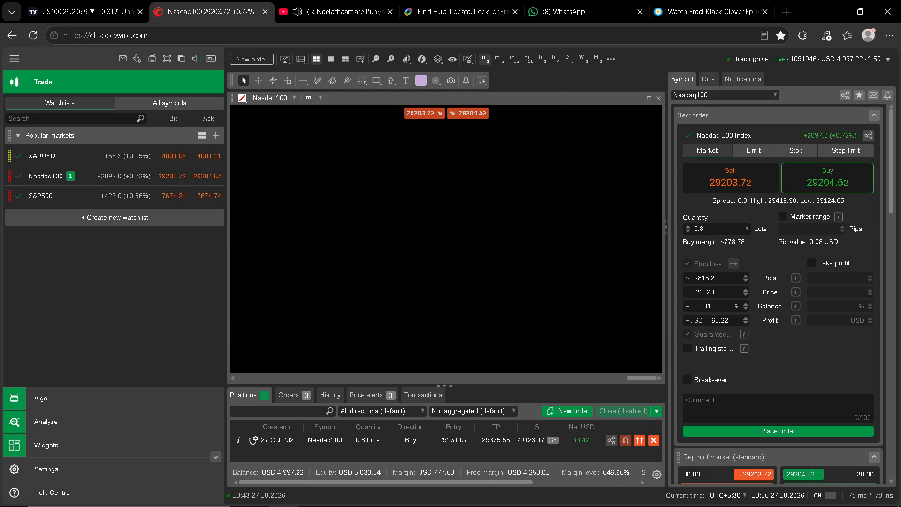
# Raise the open Nasdaq100 position's stop loss on the chart to 29167.00, just above the entry price.
pyautogui.moveTo(603, 213); pyautogui.dragTo(599, 264)
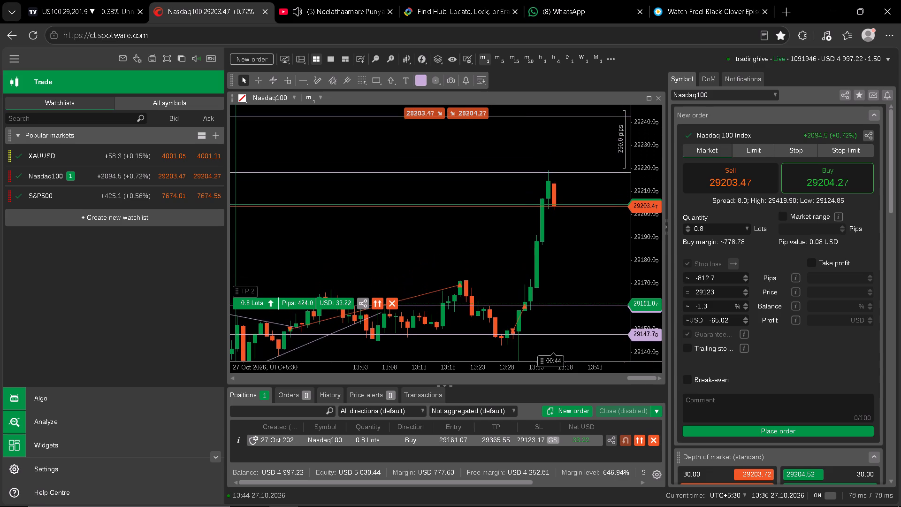
pyautogui.moveTo(599, 264); pyautogui.dragTo(599, 266)
pyautogui.moveTo(647, 198); pyautogui.dragTo(652, 235)
pyautogui.moveTo(599, 263); pyautogui.dragTo(599, 263)
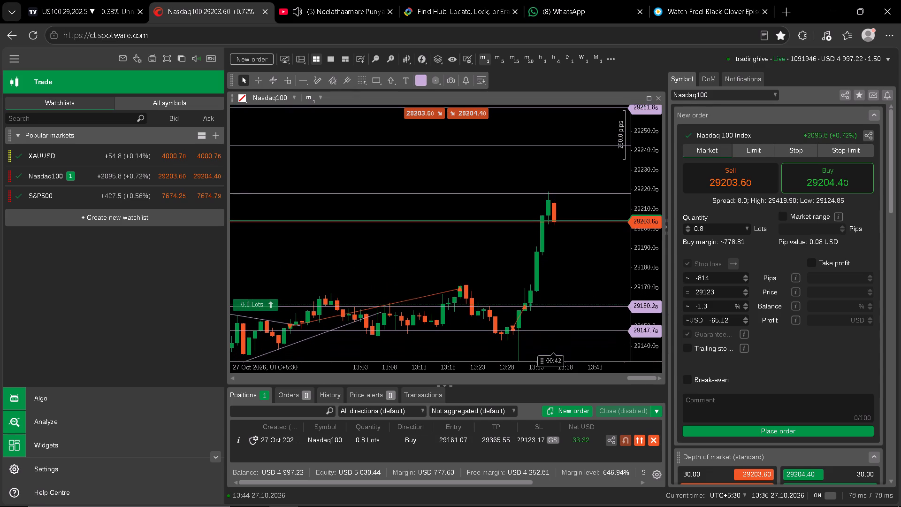
pyautogui.moveTo(599, 263); pyautogui.dragTo(599, 237)
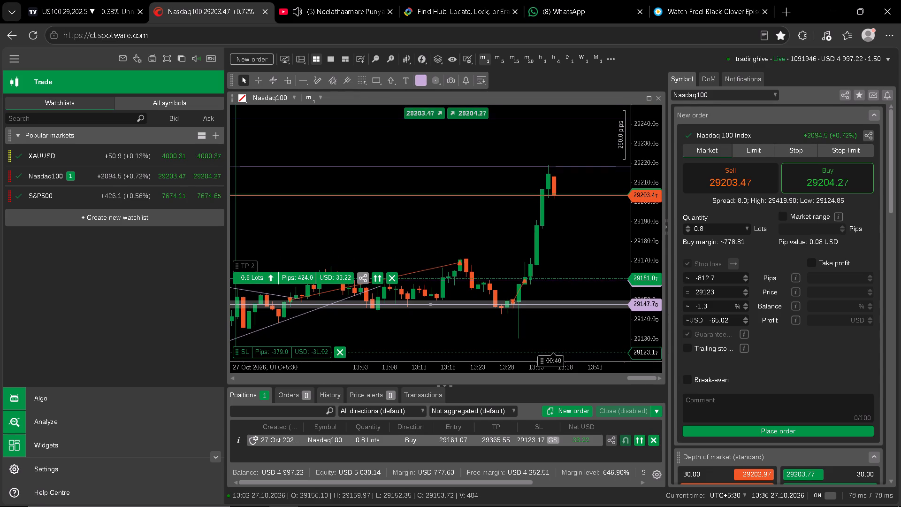
pyautogui.moveTo(290, 353); pyautogui.dragTo(328, 267)
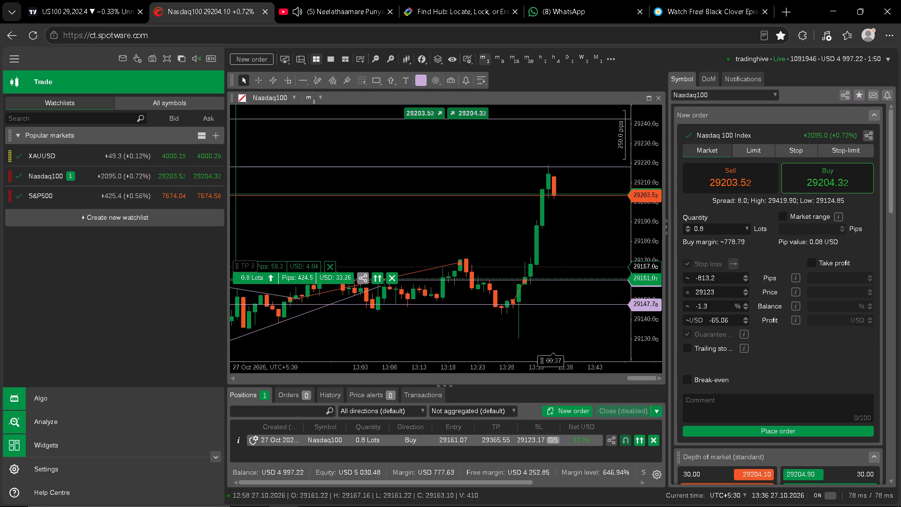
pyautogui.moveTo(328, 267); pyautogui.dragTo(328, 267)
pyautogui.click(479, 223)
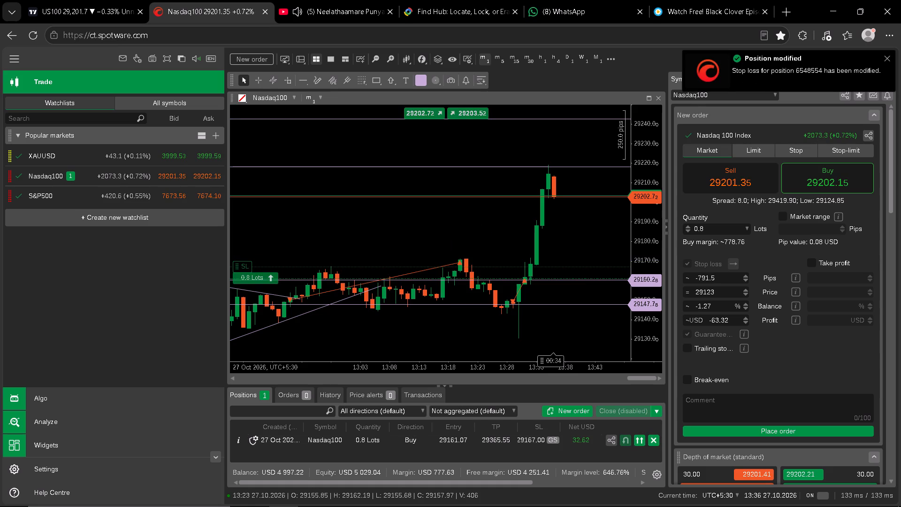
# Monitor the current price against the Nasdaq100 position's stop loss, the rectangle zone and the horizontal levels on the 1-minute chart.
pyautogui.moveTo(648, 213); pyautogui.dragTo(646, 233)
pyautogui.moveTo(598, 237); pyautogui.dragTo(583, 275)
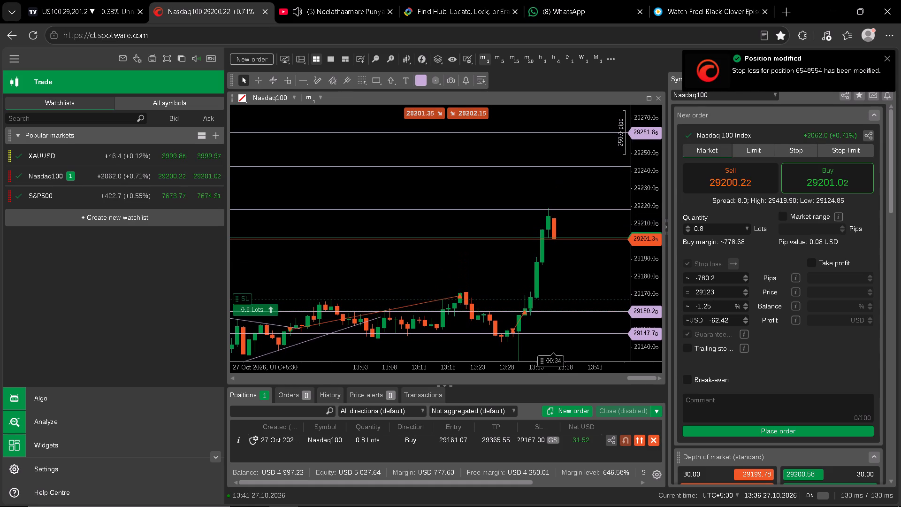
pyautogui.moveTo(645, 270); pyautogui.dragTo(646, 250)
pyautogui.moveTo(607, 270); pyautogui.dragTo(603, 278)
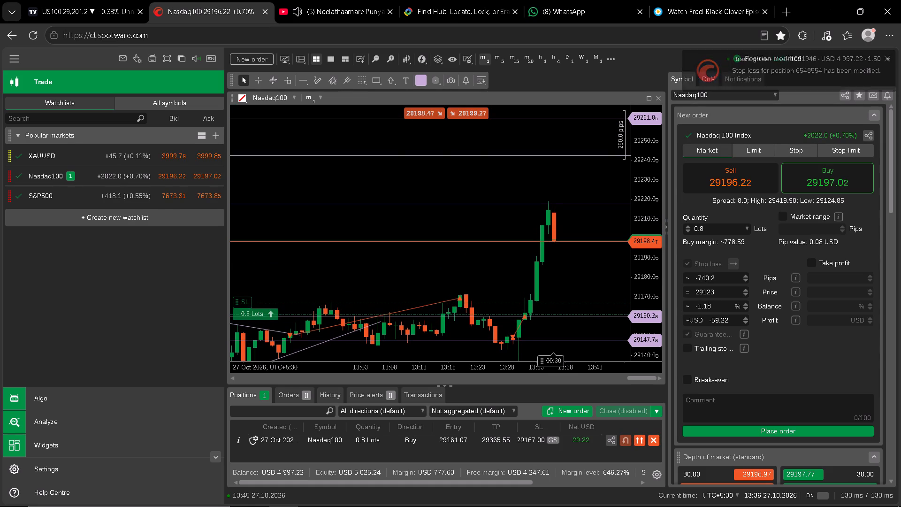
pyautogui.moveTo(603, 278); pyautogui.dragTo(602, 278)
pyautogui.moveTo(652, 212); pyautogui.dragTo(649, 224)
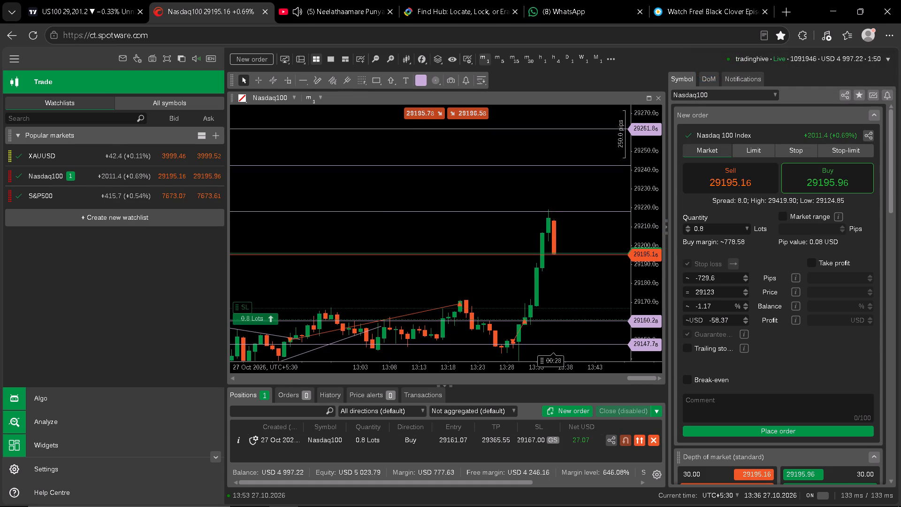
pyautogui.moveTo(649, 224); pyautogui.dragTo(649, 226)
pyautogui.click(585, 234)
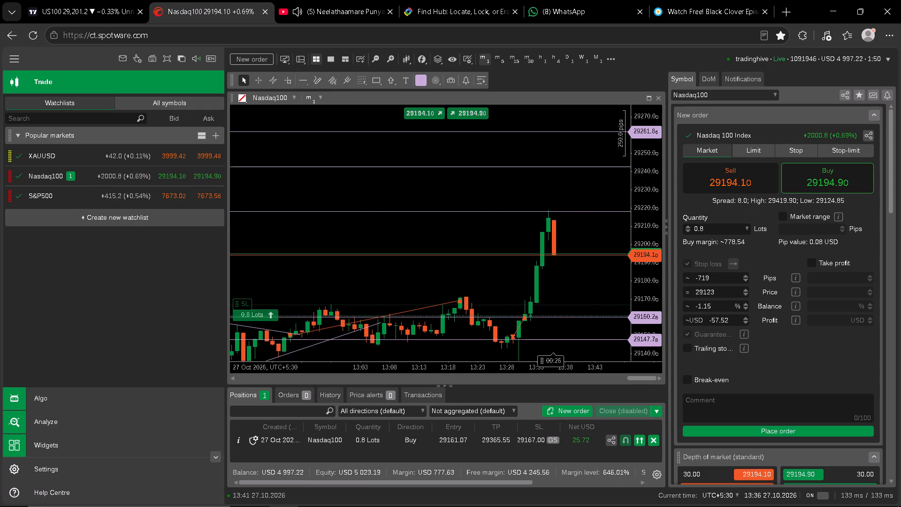
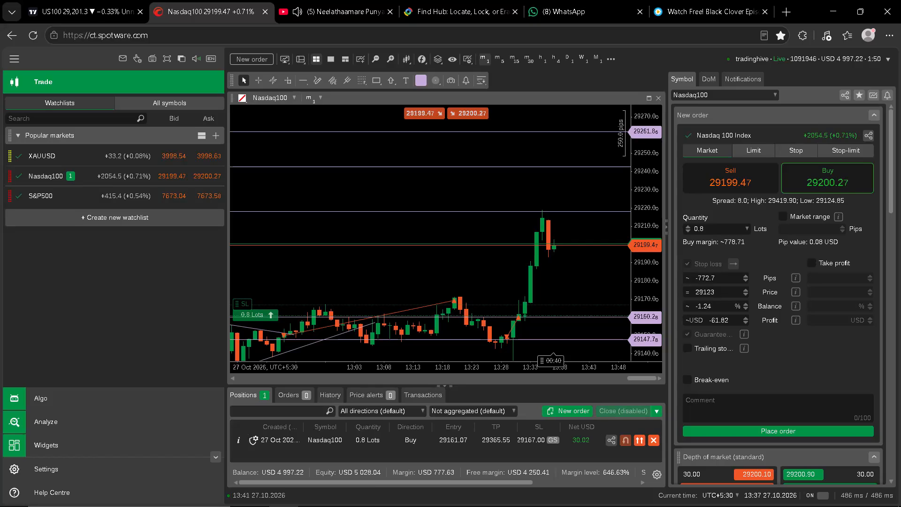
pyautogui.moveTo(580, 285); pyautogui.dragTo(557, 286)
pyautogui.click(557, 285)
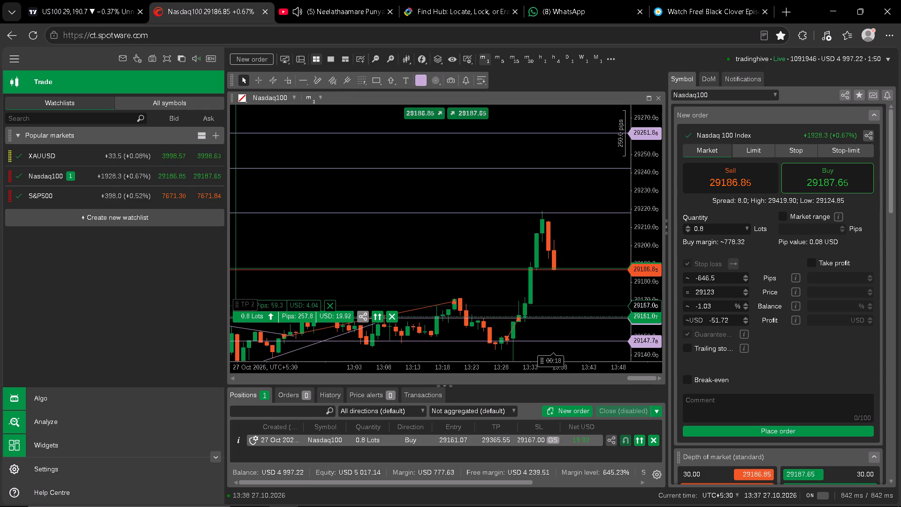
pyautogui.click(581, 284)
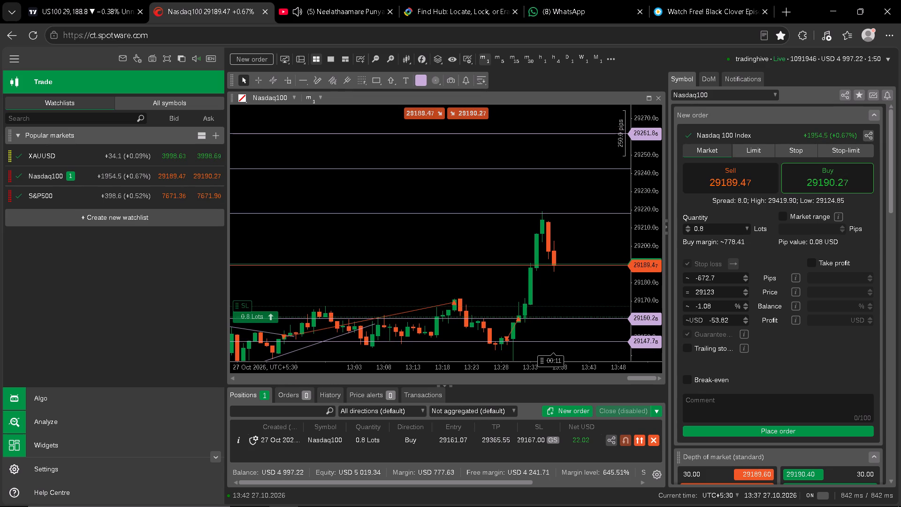
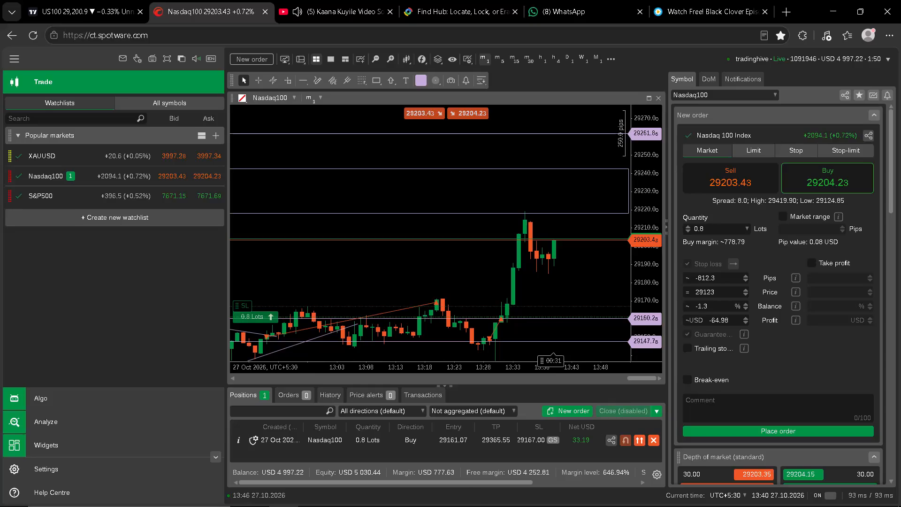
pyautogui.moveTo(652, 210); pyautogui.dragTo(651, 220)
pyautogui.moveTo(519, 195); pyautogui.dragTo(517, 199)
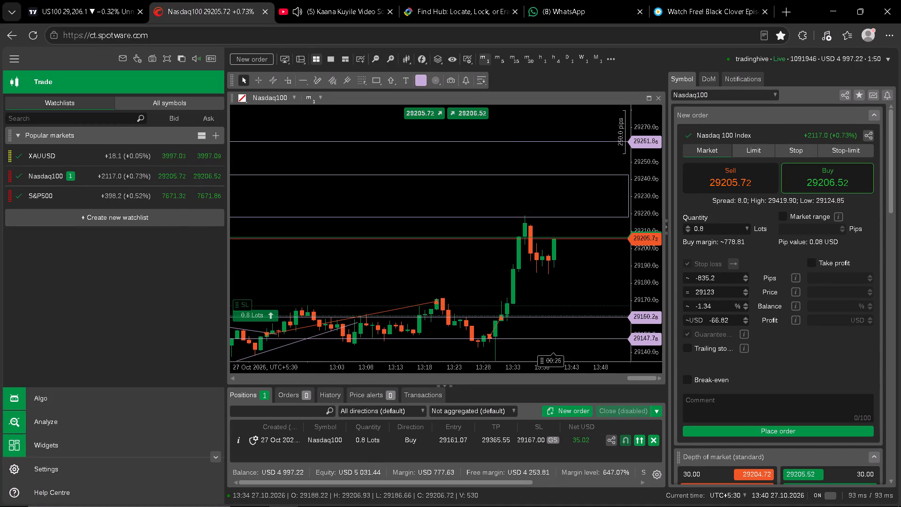
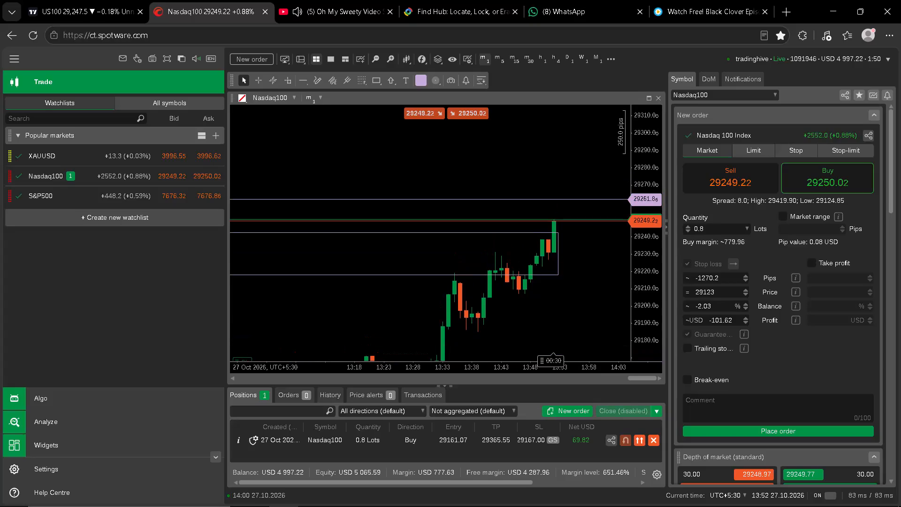
# Examine Nasdaq100 price action on the 1-minute chart around the drawn zone and the horizontal levels above it.
pyautogui.moveTo(644, 158); pyautogui.dragTo(643, 215)
pyautogui.moveTo(600, 230); pyautogui.dragTo(593, 277)
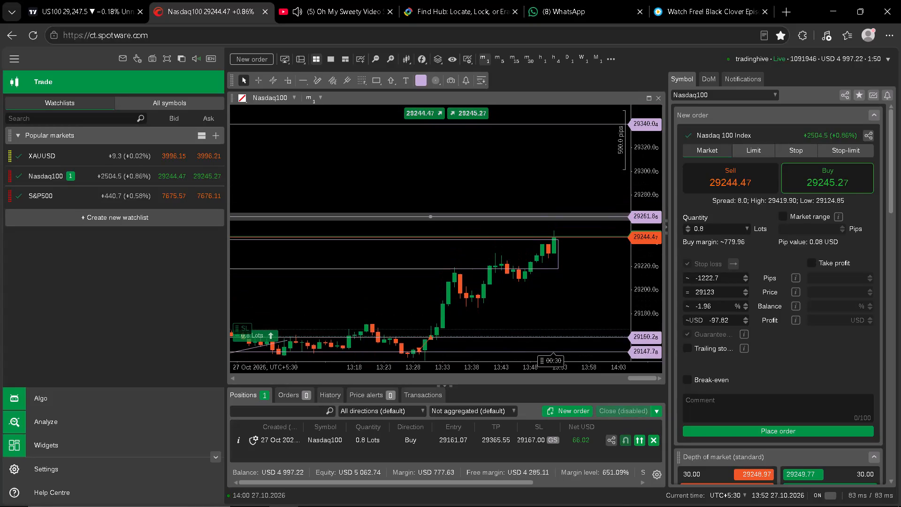
pyautogui.moveTo(593, 277); pyautogui.dragTo(589, 293)
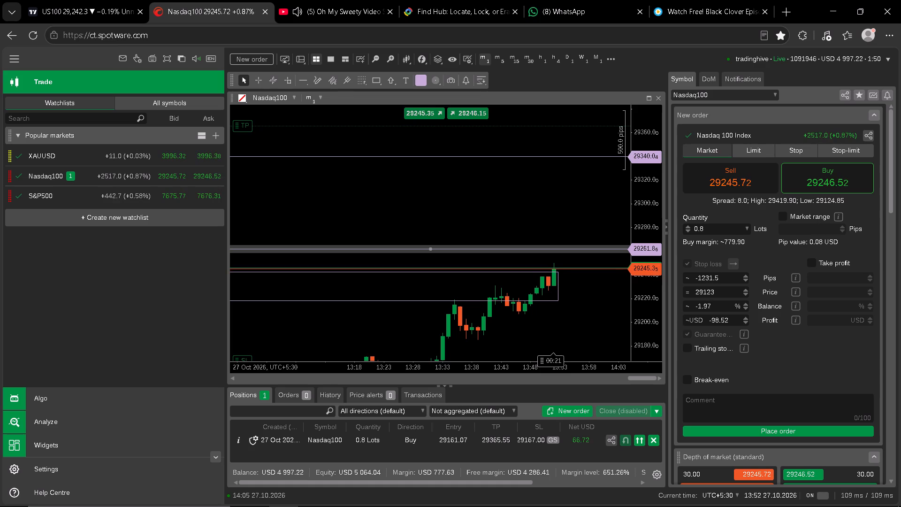
pyautogui.click(590, 214)
pyautogui.click(588, 215)
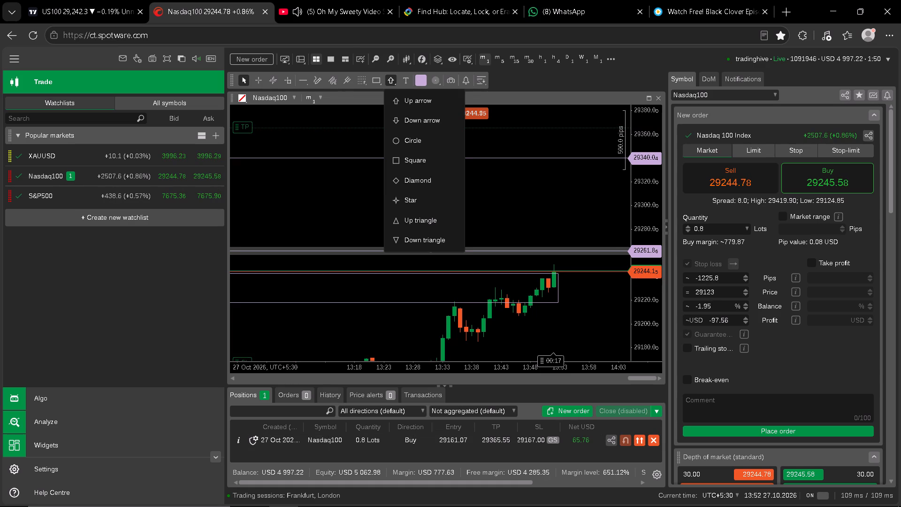
pyautogui.click(538, 180)
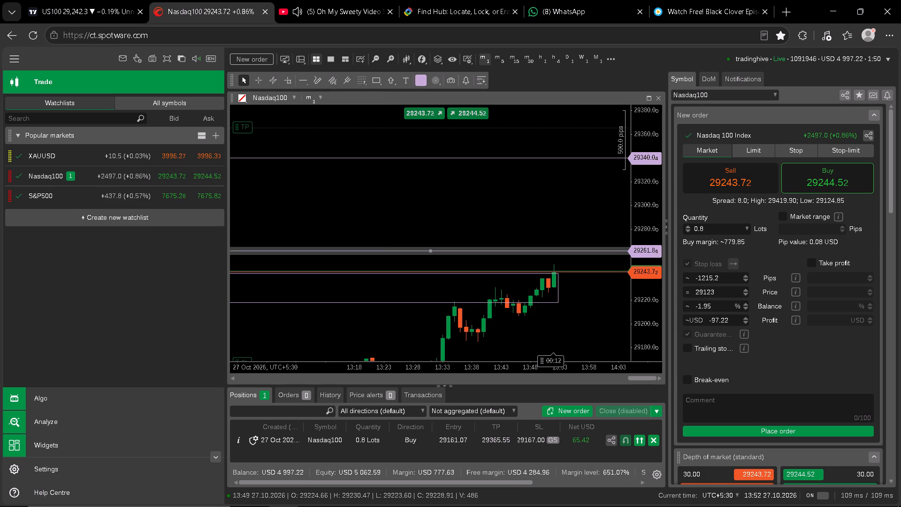
pyautogui.moveTo(538, 221); pyautogui.dragTo(534, 210)
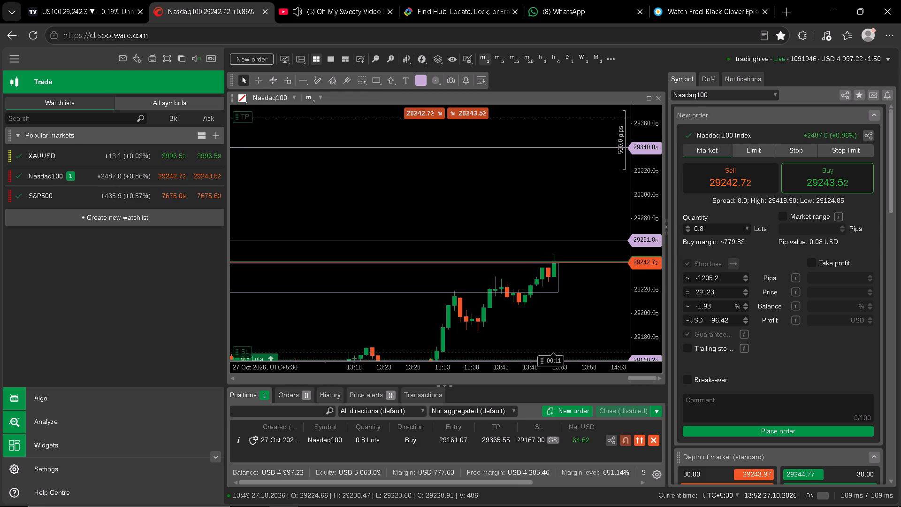
pyautogui.moveTo(644, 282); pyautogui.dragTo(650, 256)
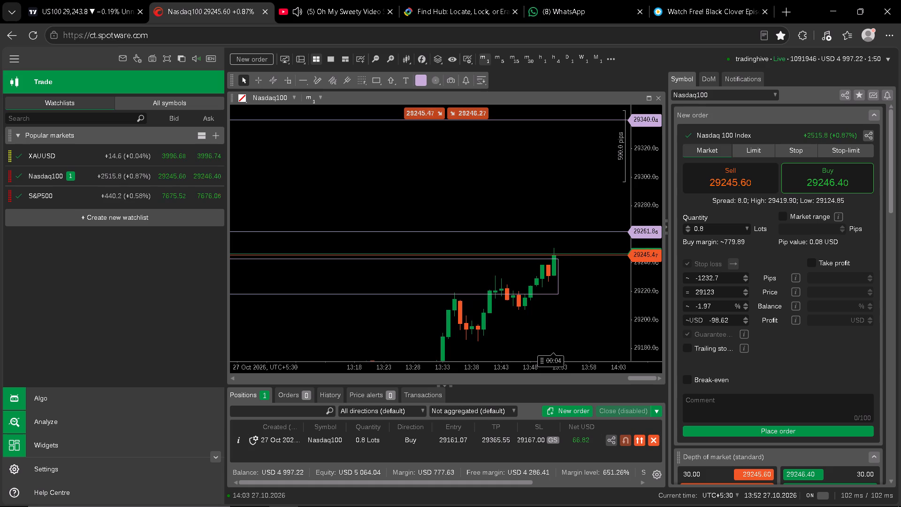
# Examine Nasdaq100 on the 5-minute chart, comparing current price with the drawn zone and the horizontal levels.
pyautogui.click(498, 60)
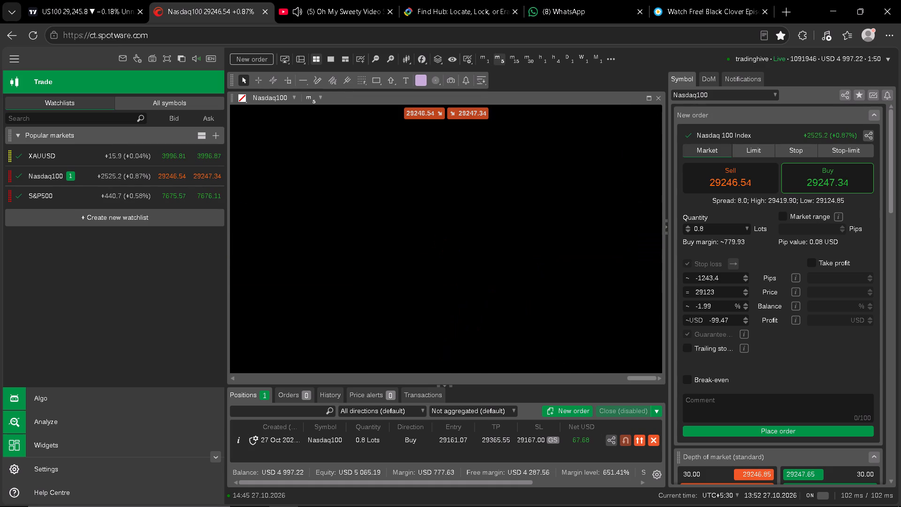
pyautogui.moveTo(639, 166); pyautogui.dragTo(641, 176)
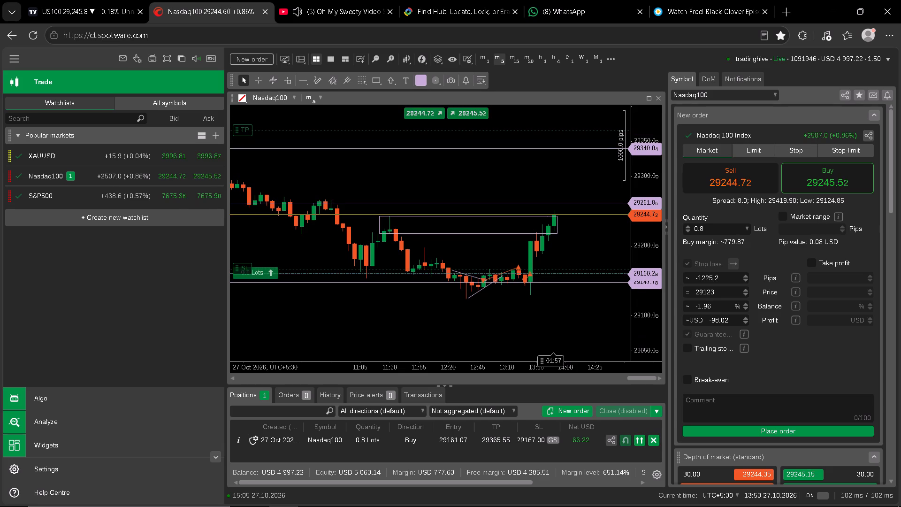
pyautogui.moveTo(641, 176); pyautogui.dragTo(640, 153)
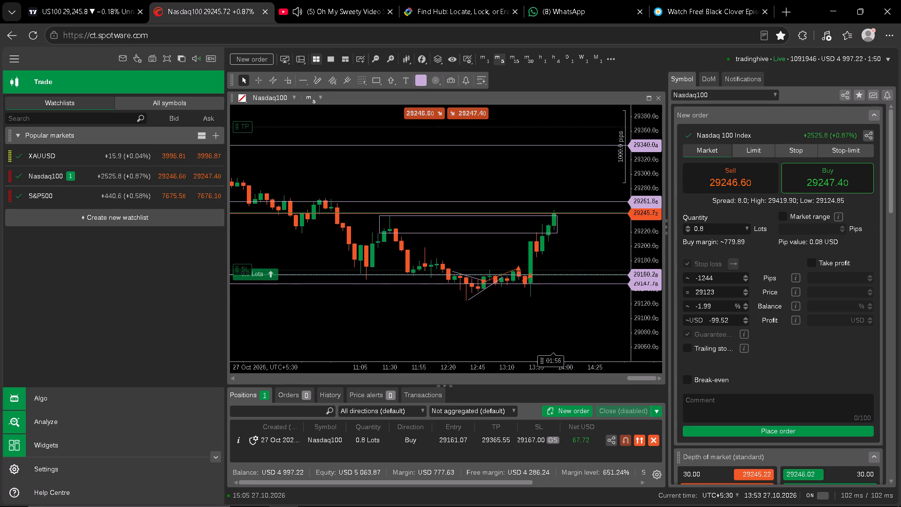
pyautogui.moveTo(640, 153); pyautogui.dragTo(638, 145)
pyautogui.moveTo(557, 156); pyautogui.dragTo(562, 164)
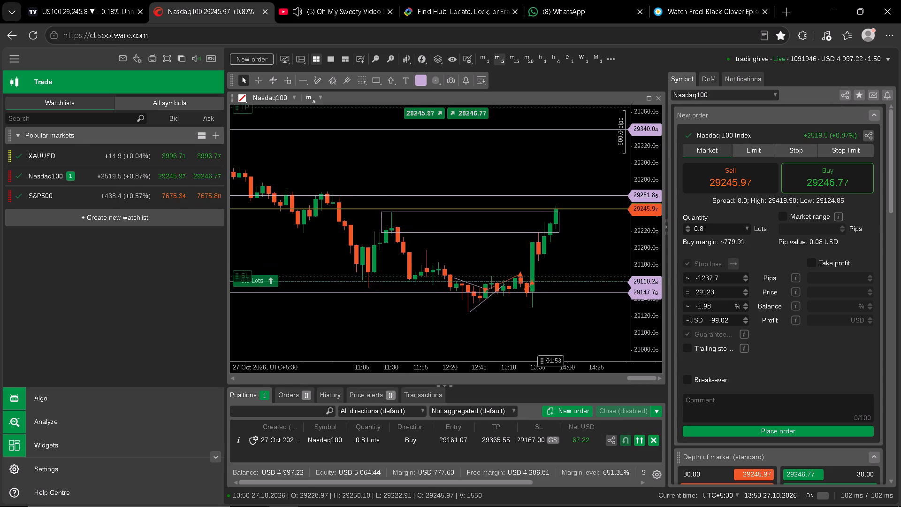
pyautogui.moveTo(562, 164); pyautogui.dragTo(566, 179)
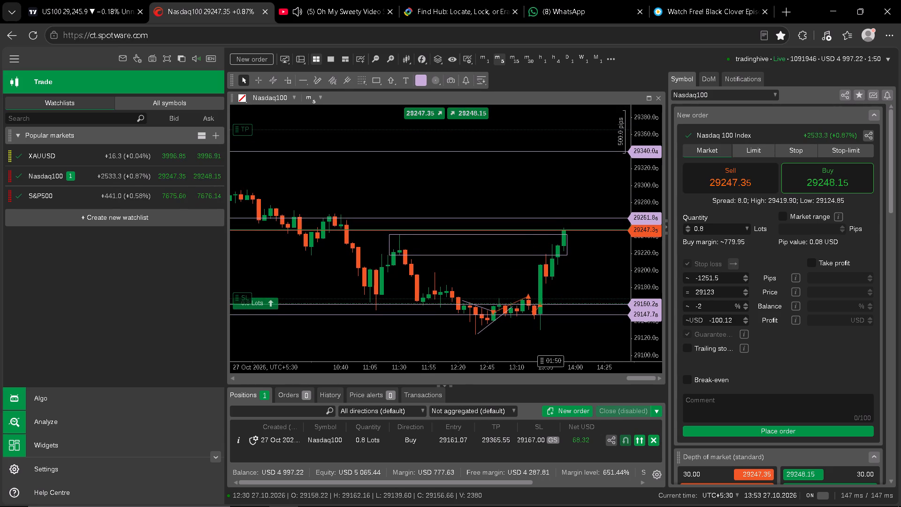
# On the 15-minute Nasdaq100 chart, lower the horizontal line at 29340 to about 29278.8.
pyautogui.click(513, 61)
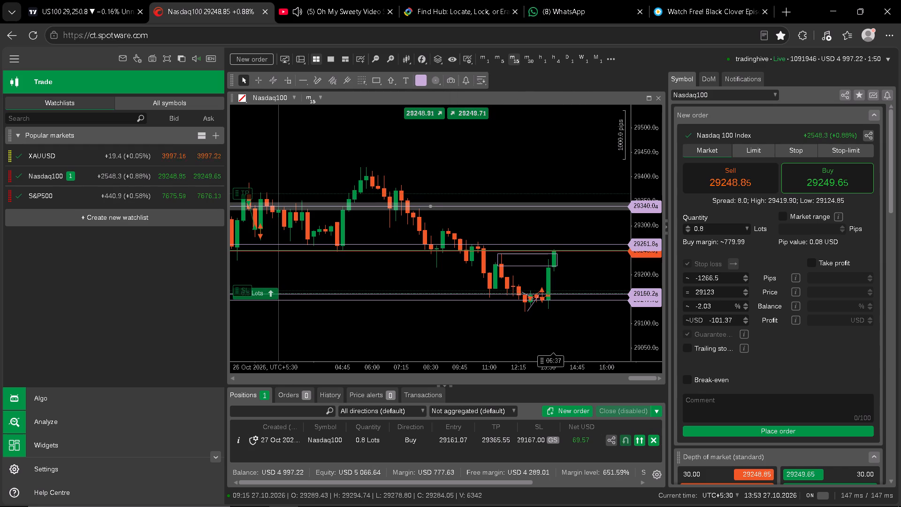
pyautogui.moveTo(429, 206); pyautogui.dragTo(419, 232)
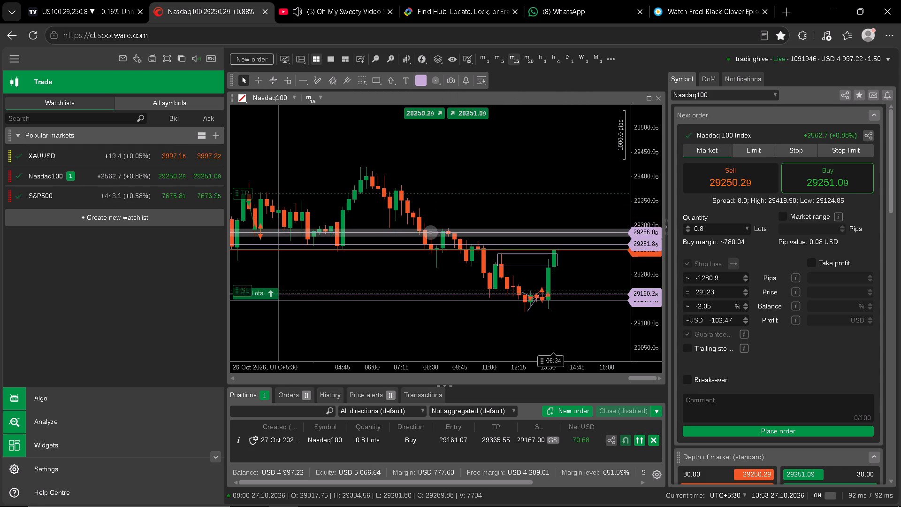
pyautogui.moveTo(419, 232); pyautogui.dragTo(418, 236)
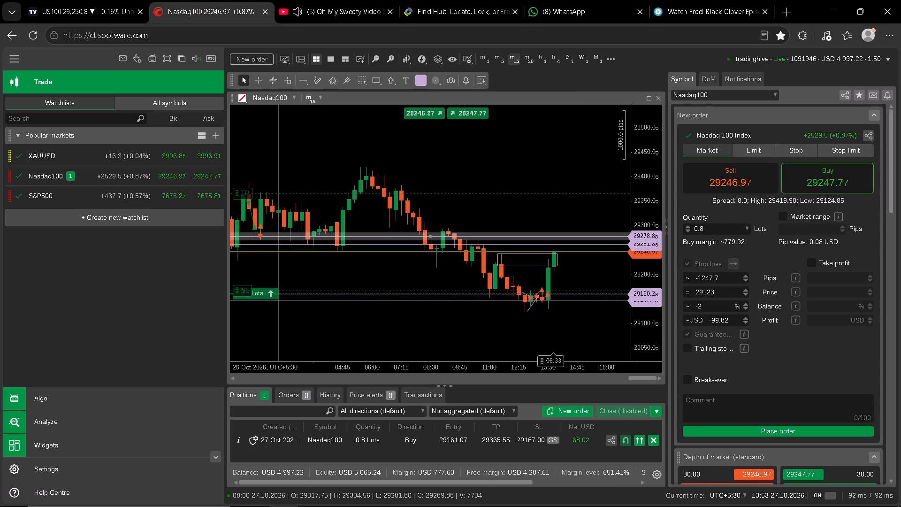
pyautogui.click(437, 215)
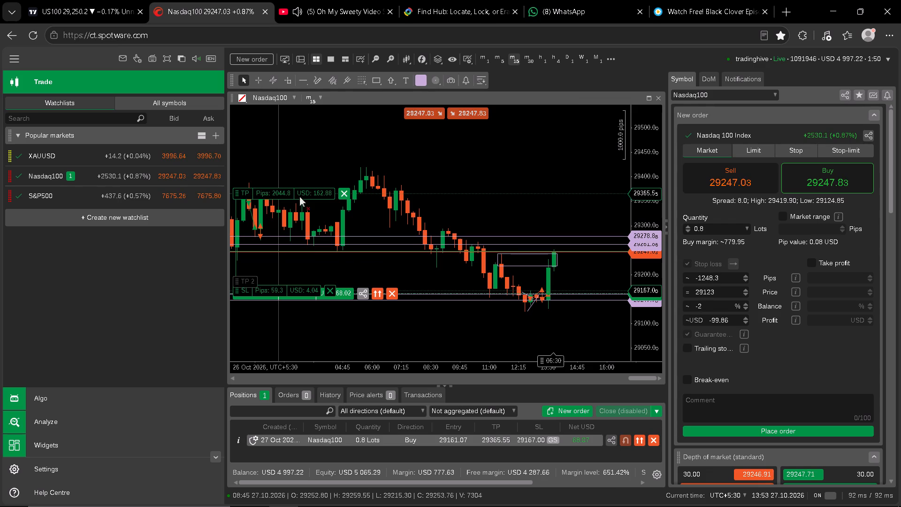
# Lower the open Nasdaq100 buy position's take profit on the chart to 29291.2.
pyautogui.moveTo(289, 192); pyautogui.dragTo(289, 210)
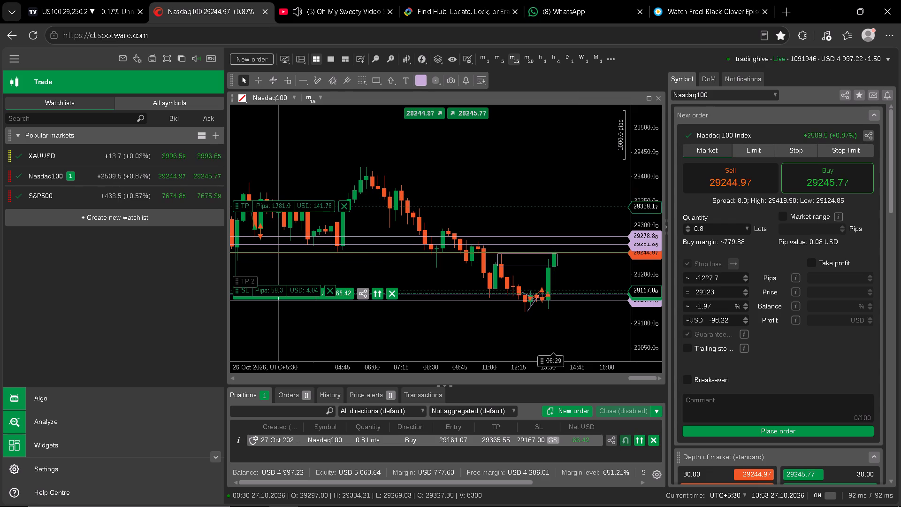
pyautogui.moveTo(289, 210); pyautogui.dragTo(287, 234)
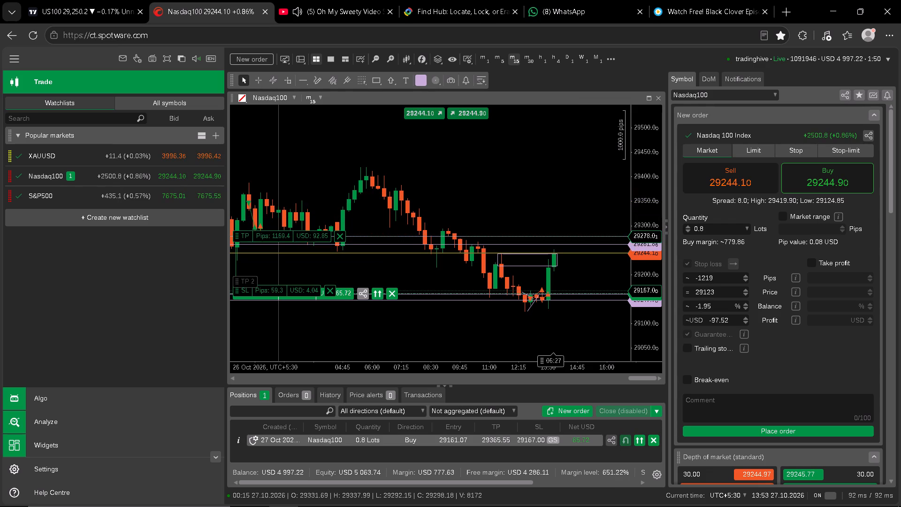
pyautogui.moveTo(287, 234); pyautogui.dragTo(287, 227)
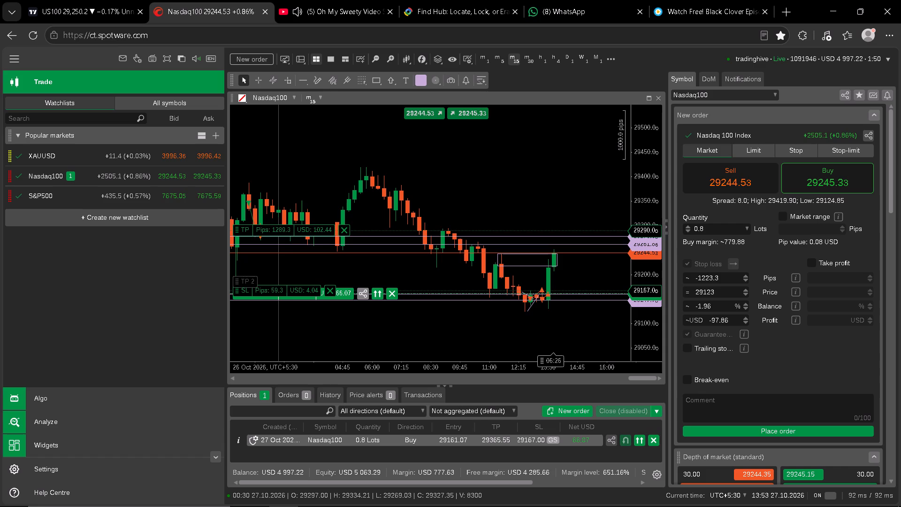
pyautogui.moveTo(287, 227); pyautogui.dragTo(287, 228)
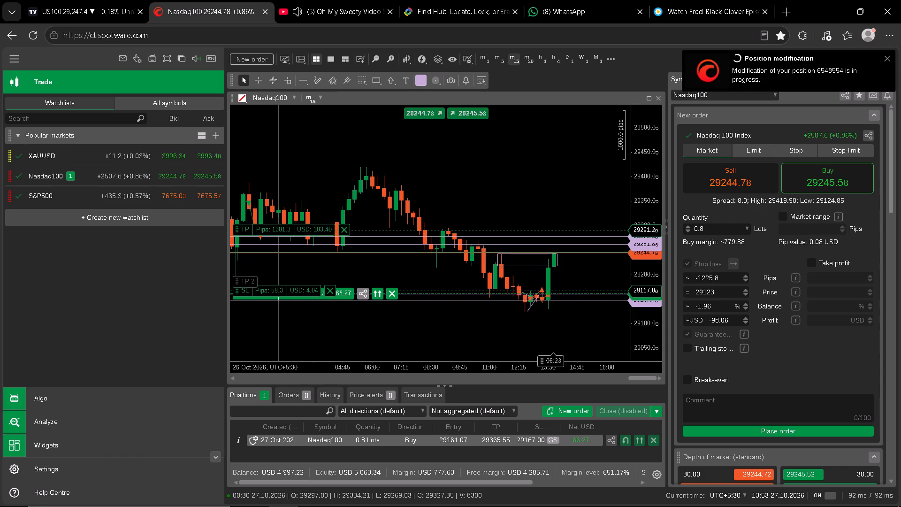
pyautogui.click(414, 207)
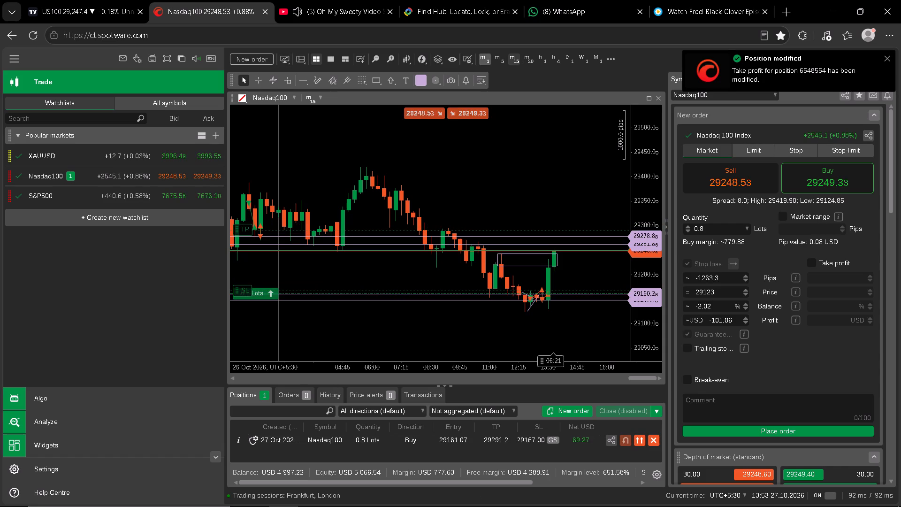
# Examine Nasdaq100 on the 1-minute chart, comparing current price with the horizontal levels and the take profit line.
pyautogui.click(489, 61)
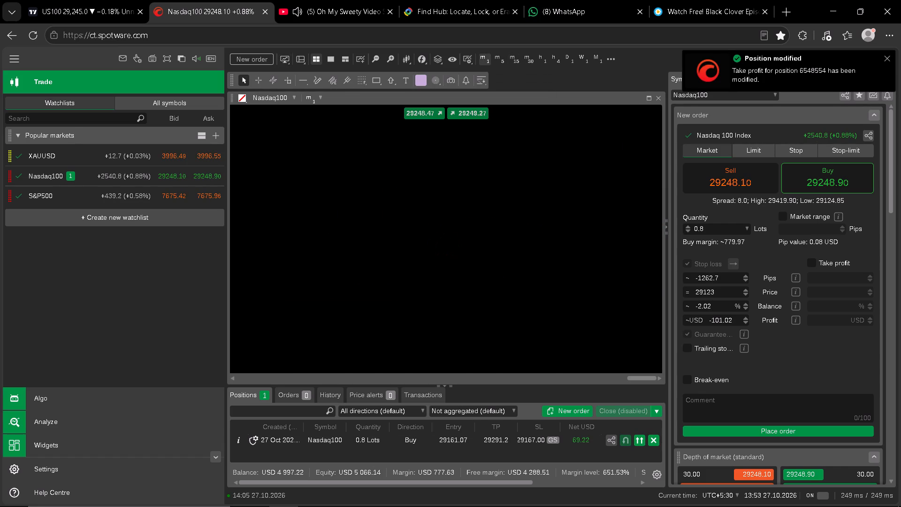
pyautogui.moveTo(658, 224); pyautogui.dragTo(652, 182)
pyautogui.moveTo(606, 205); pyautogui.dragTo(605, 213)
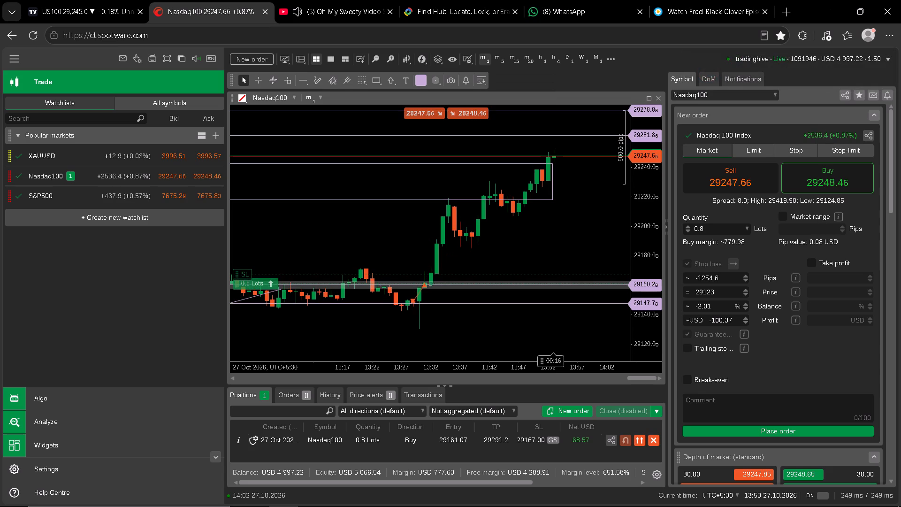
pyautogui.moveTo(605, 213); pyautogui.dragTo(601, 277)
pyautogui.moveTo(649, 266); pyautogui.dragTo(648, 232)
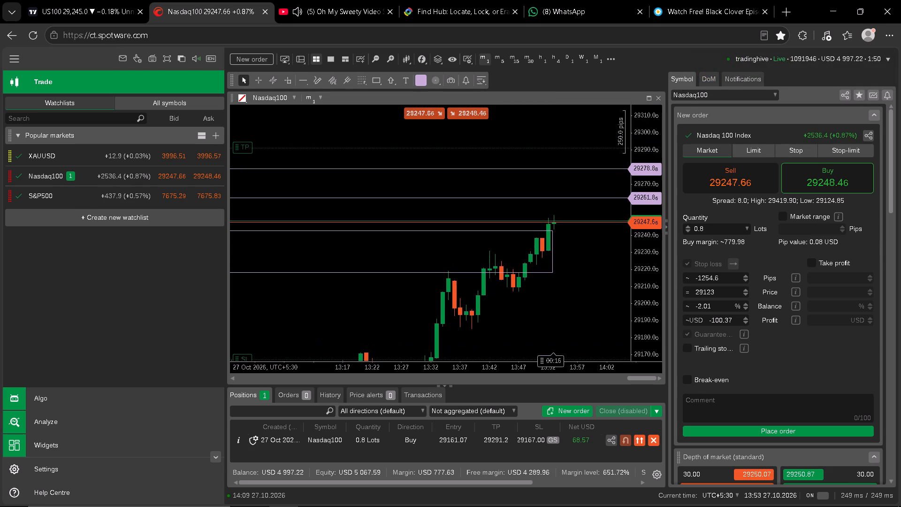
pyautogui.moveTo(607, 254); pyautogui.dragTo(603, 265)
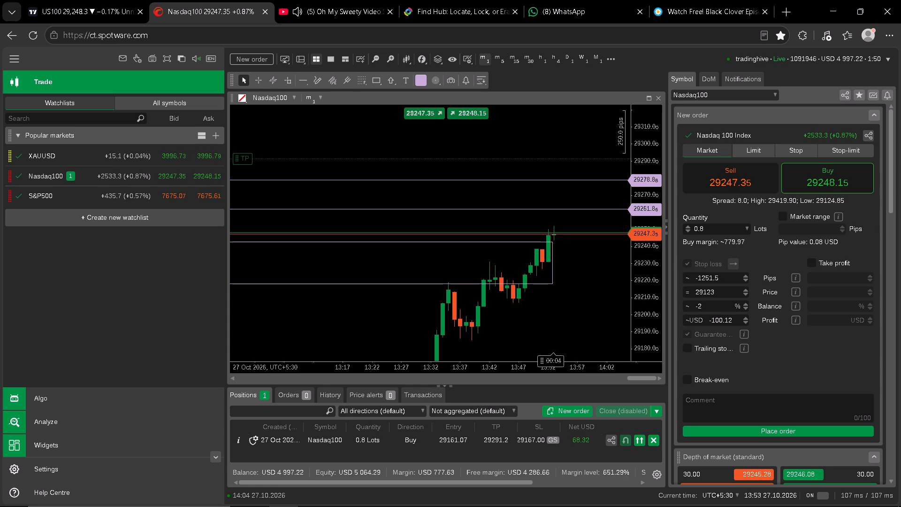
# Switch to YouTube and pause the song video that is playing.
pyautogui.click(338, 0)
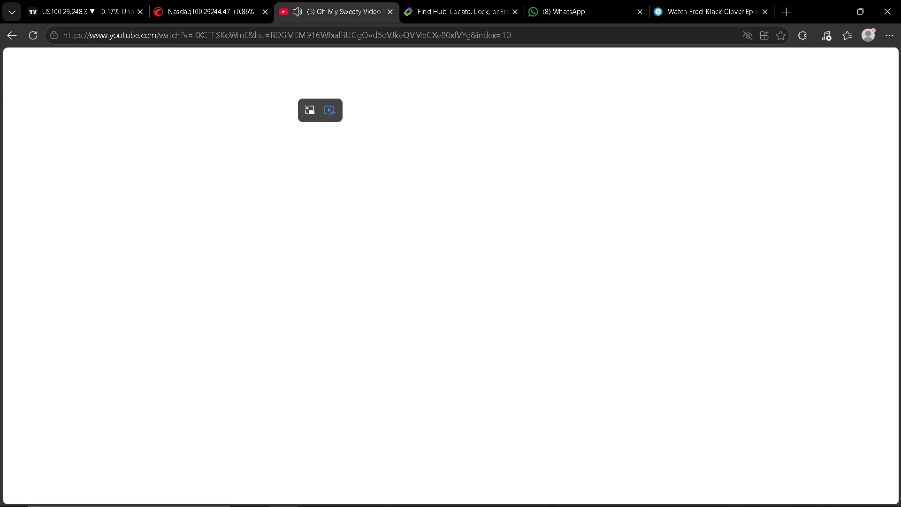
pyautogui.click(252, 294)
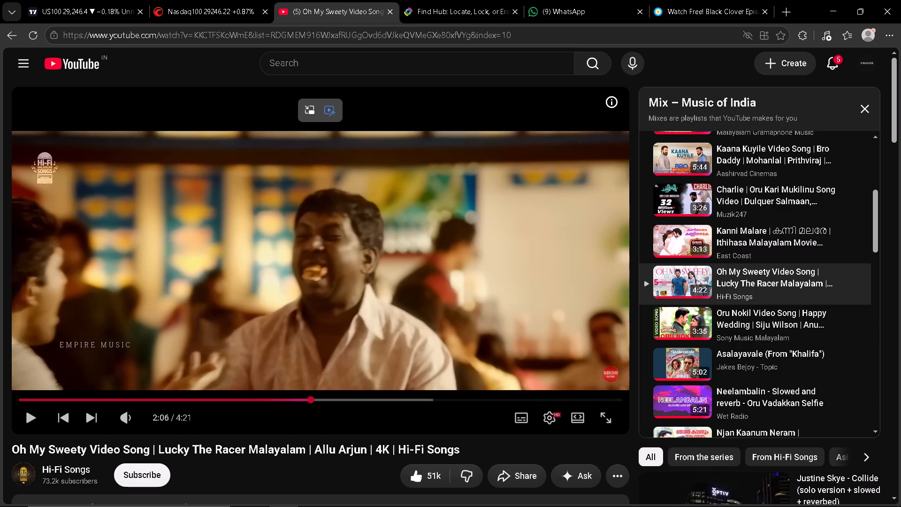
pyautogui.click(192, 370)
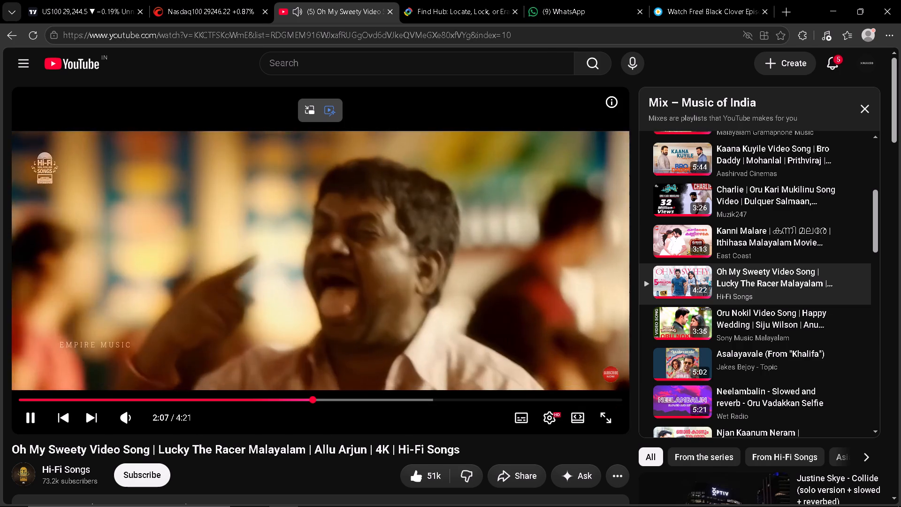
pyautogui.click(188, 346)
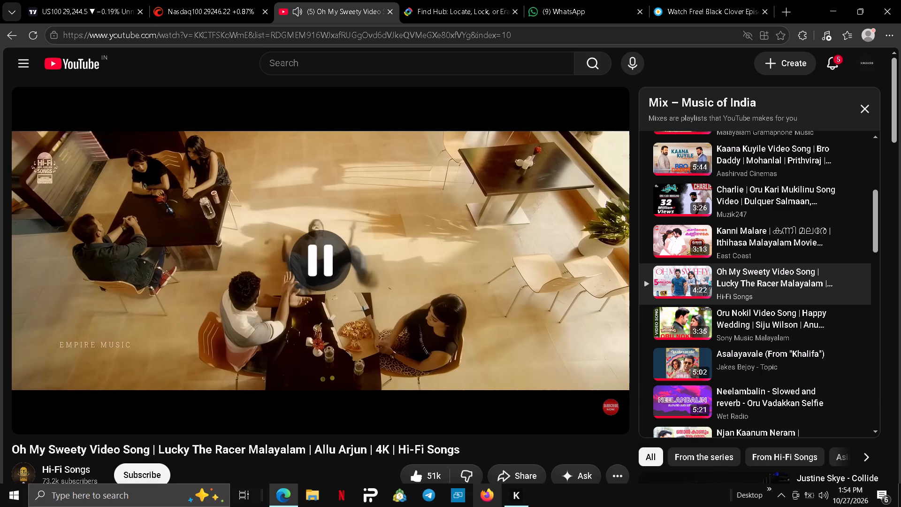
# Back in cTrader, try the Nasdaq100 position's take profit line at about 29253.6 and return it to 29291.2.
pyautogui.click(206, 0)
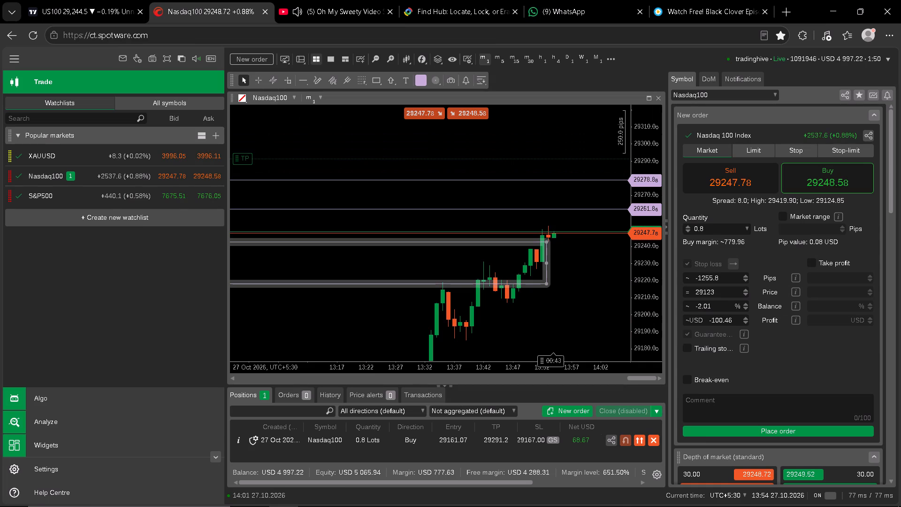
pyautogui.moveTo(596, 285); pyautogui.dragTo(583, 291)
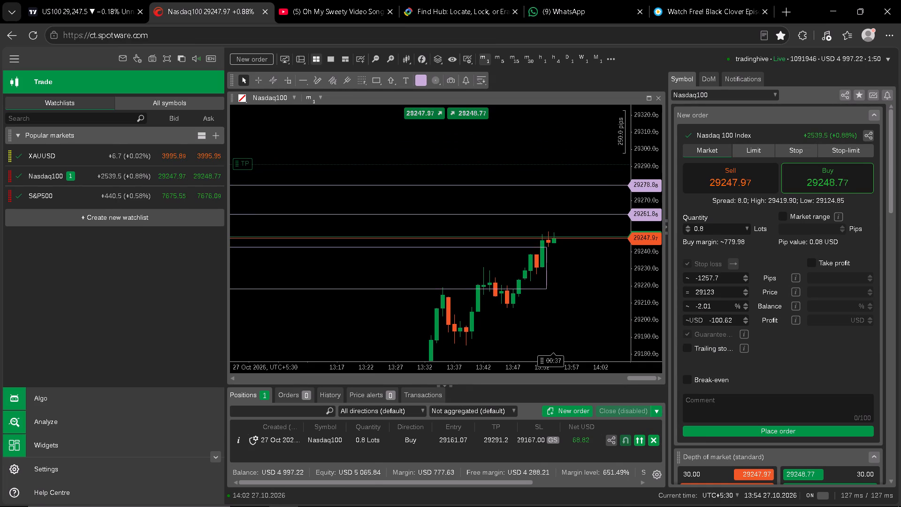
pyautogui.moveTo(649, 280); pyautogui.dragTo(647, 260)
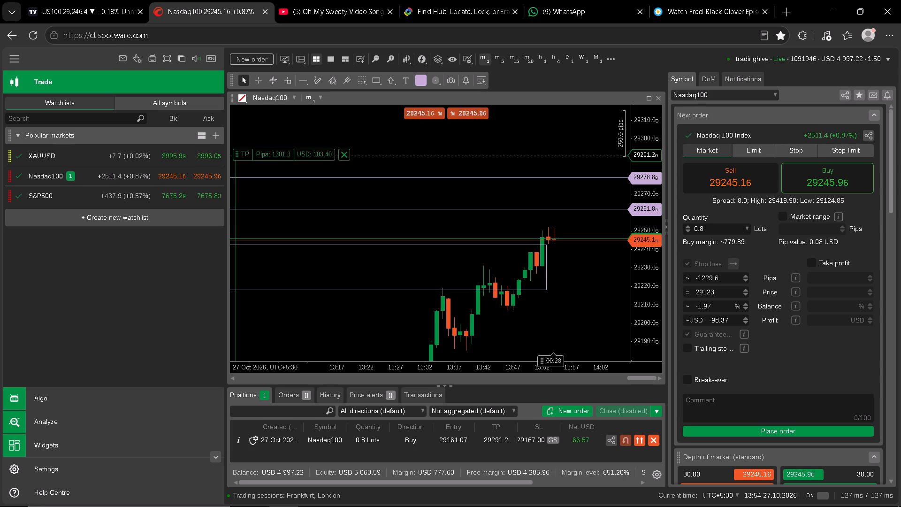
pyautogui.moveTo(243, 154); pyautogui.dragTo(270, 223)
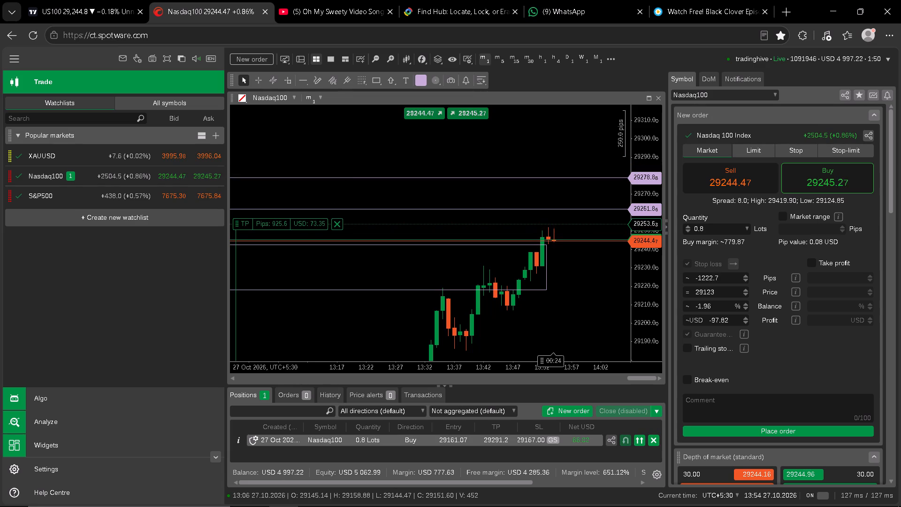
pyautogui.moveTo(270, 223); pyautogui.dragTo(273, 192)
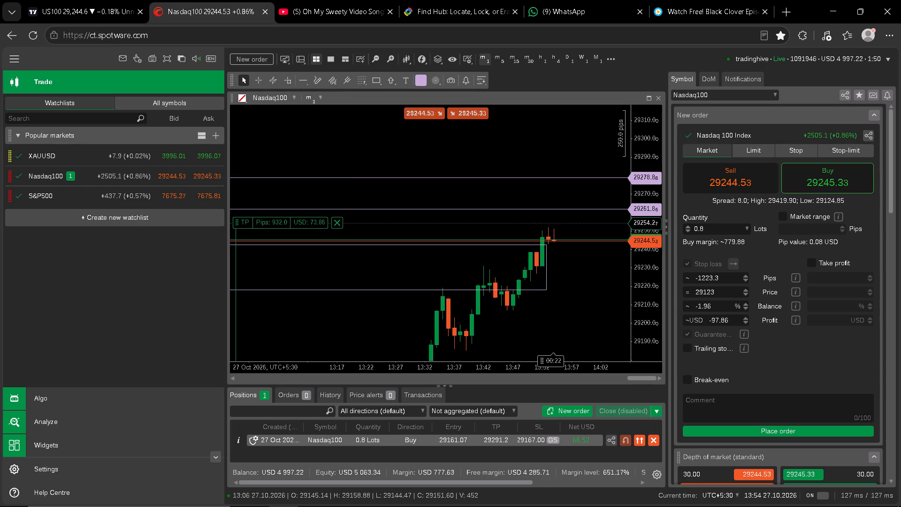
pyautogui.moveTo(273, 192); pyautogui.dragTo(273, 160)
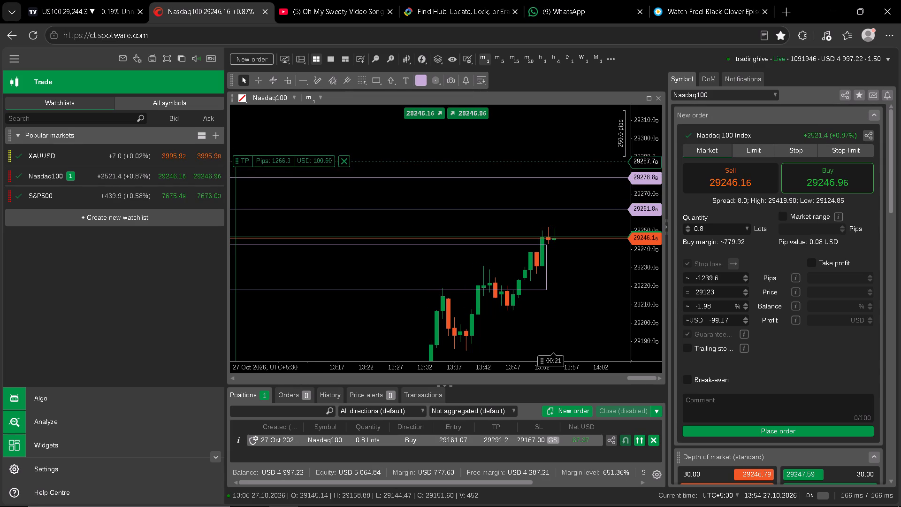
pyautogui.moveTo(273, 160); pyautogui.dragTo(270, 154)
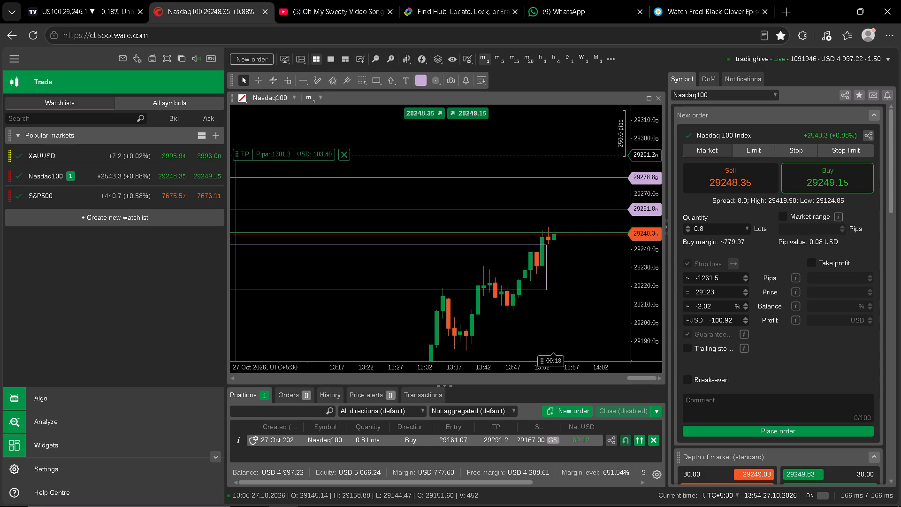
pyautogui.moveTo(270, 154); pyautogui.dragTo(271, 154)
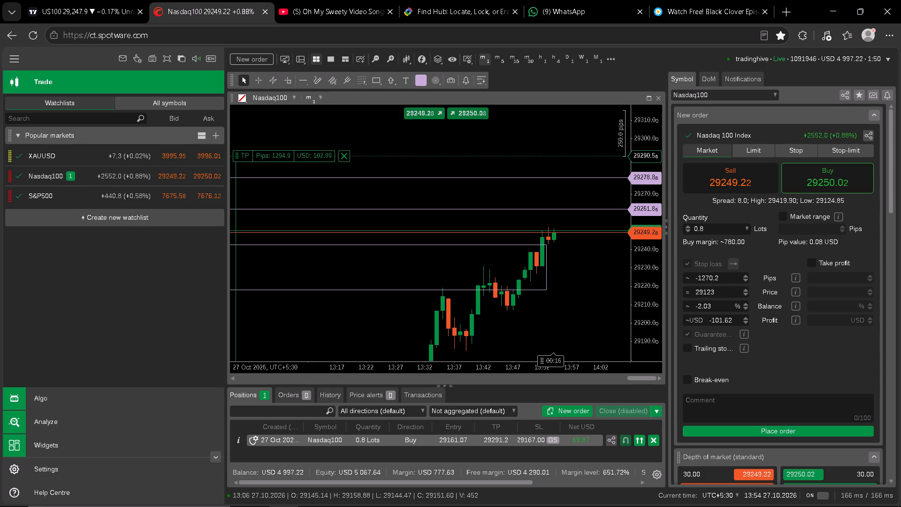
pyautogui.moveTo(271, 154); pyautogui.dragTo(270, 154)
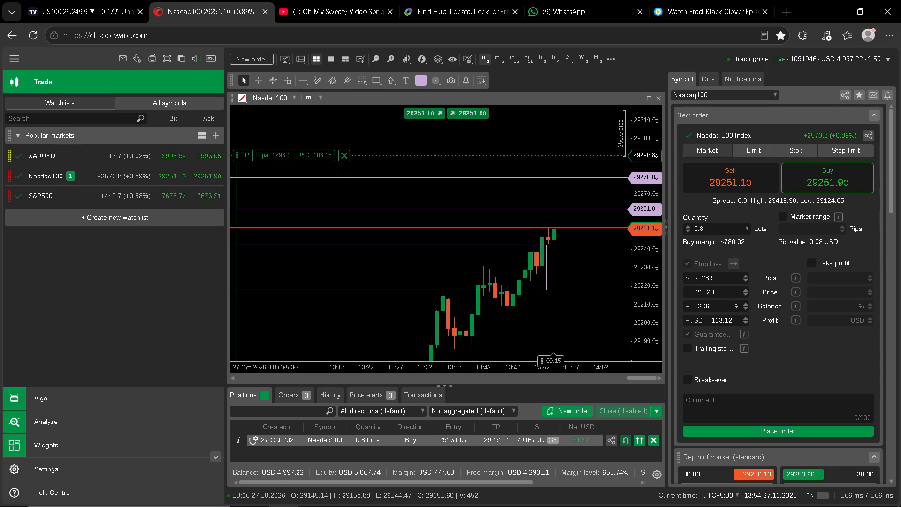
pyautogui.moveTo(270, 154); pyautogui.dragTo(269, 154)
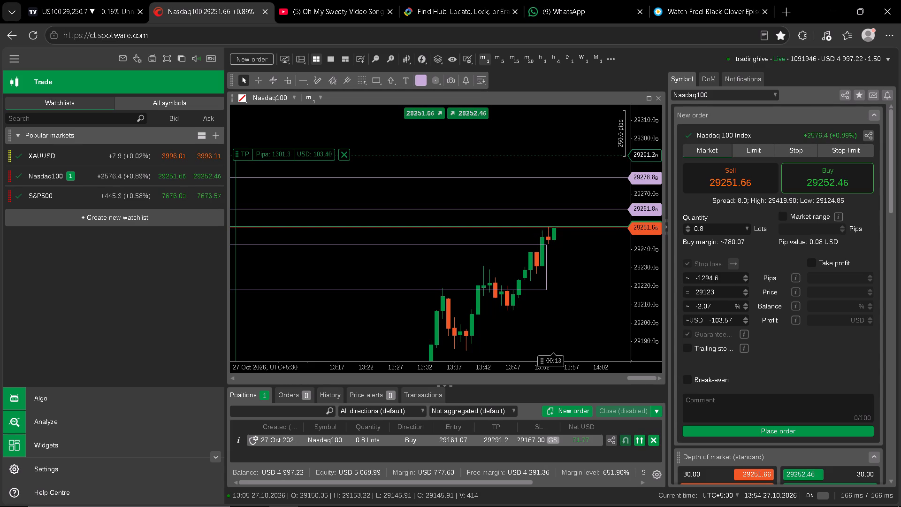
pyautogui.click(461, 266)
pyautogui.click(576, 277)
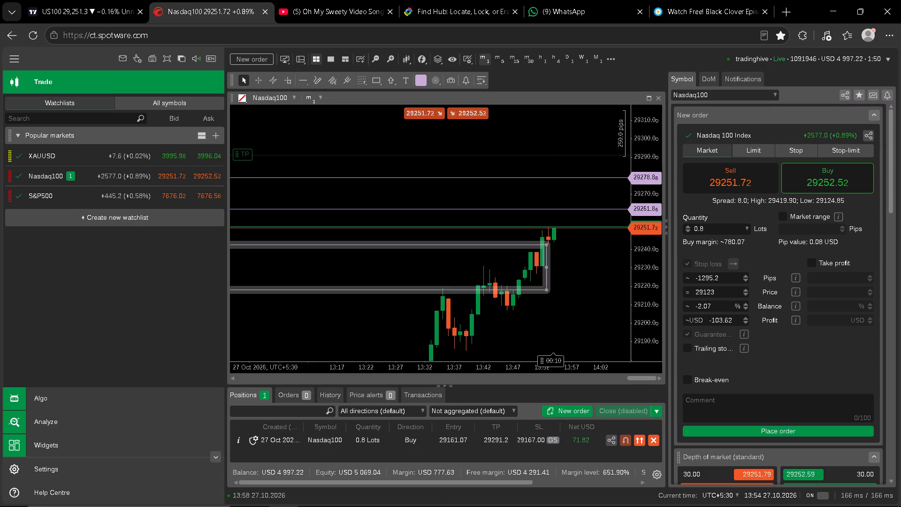
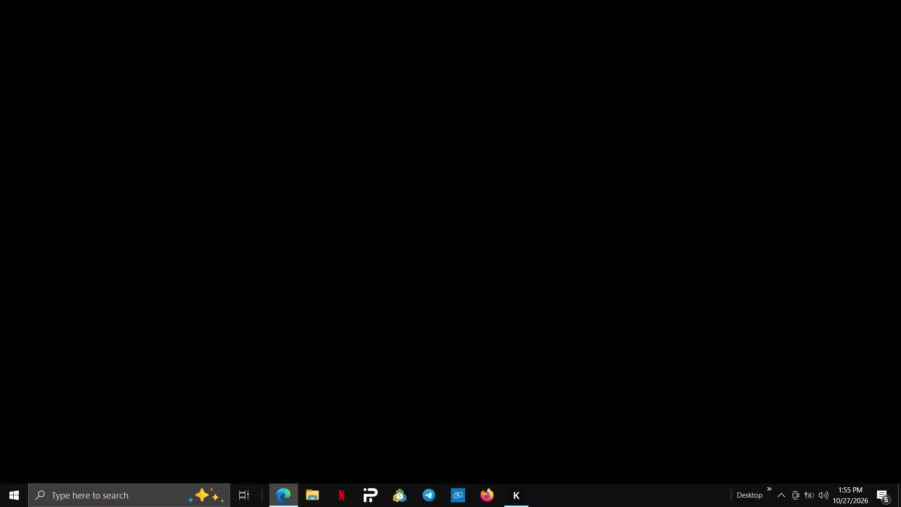
# Examine Nasdaq100 on the 1-minute chart, following the latest candles against the rectangle zone and the horizontal levels above it.
pyautogui.moveTo(641, 268); pyautogui.dragTo(642, 266)
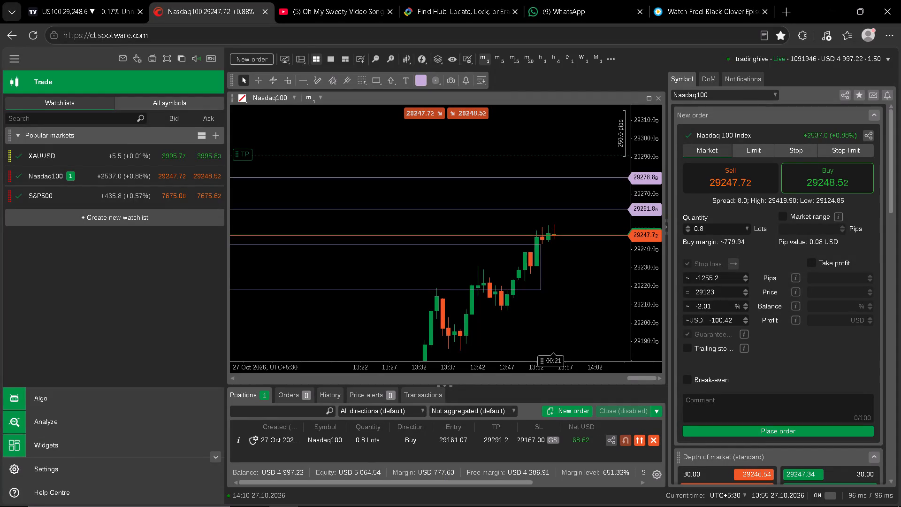
pyautogui.moveTo(642, 266); pyautogui.dragTo(643, 259)
pyautogui.moveTo(603, 273); pyautogui.dragTo(590, 273)
pyautogui.moveTo(592, 273); pyautogui.dragTo(596, 272)
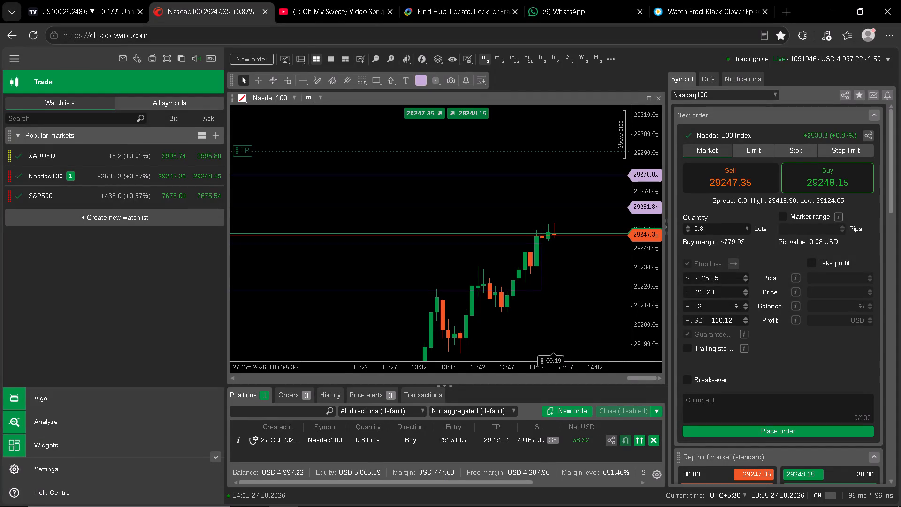
pyautogui.moveTo(596, 272); pyautogui.dragTo(585, 271)
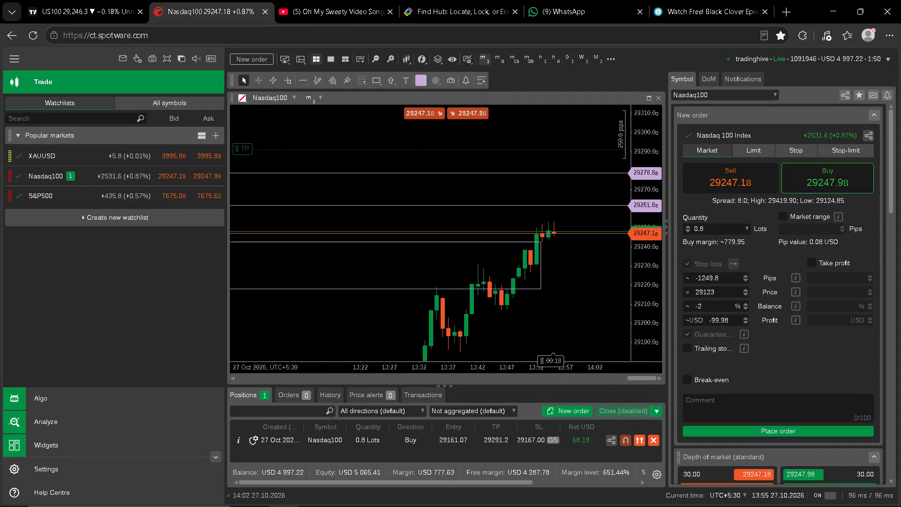
pyautogui.moveTo(641, 277); pyautogui.dragTo(642, 275)
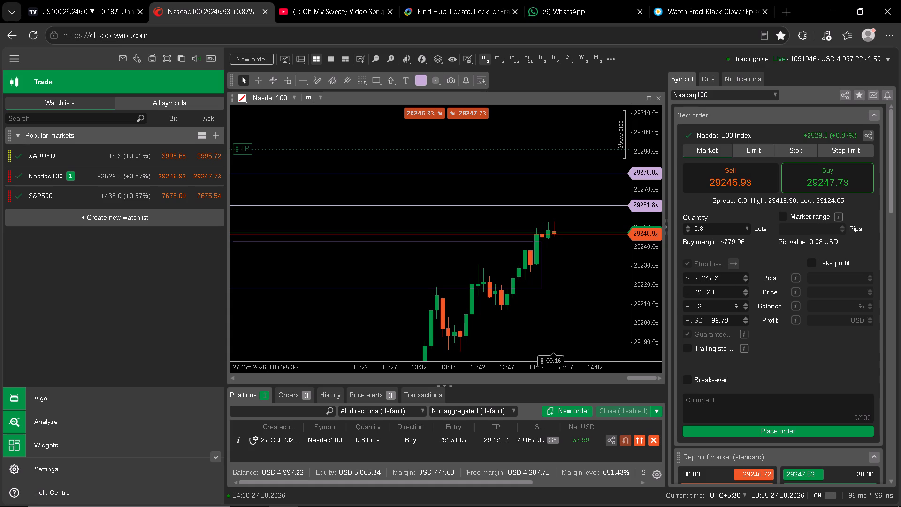
pyautogui.moveTo(642, 275); pyautogui.dragTo(642, 269)
pyautogui.moveTo(608, 277); pyautogui.dragTo(608, 283)
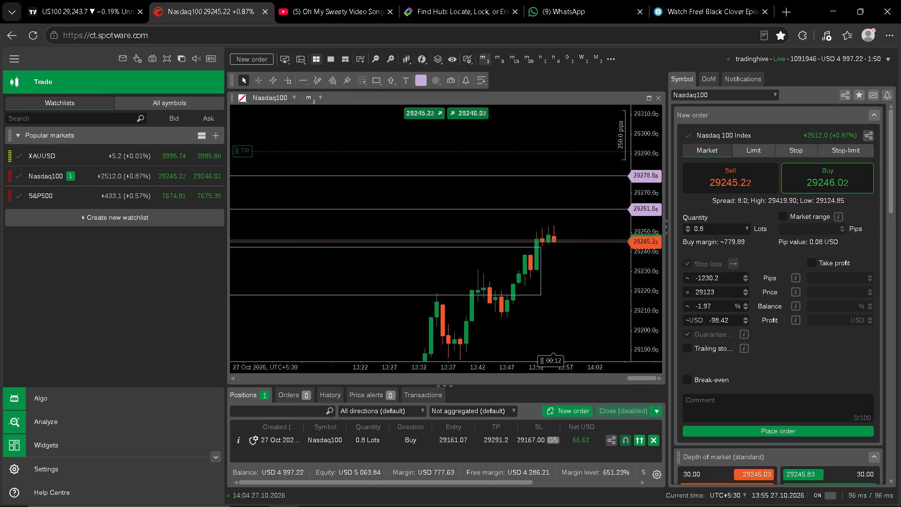
pyautogui.moveTo(638, 284); pyautogui.dragTo(640, 272)
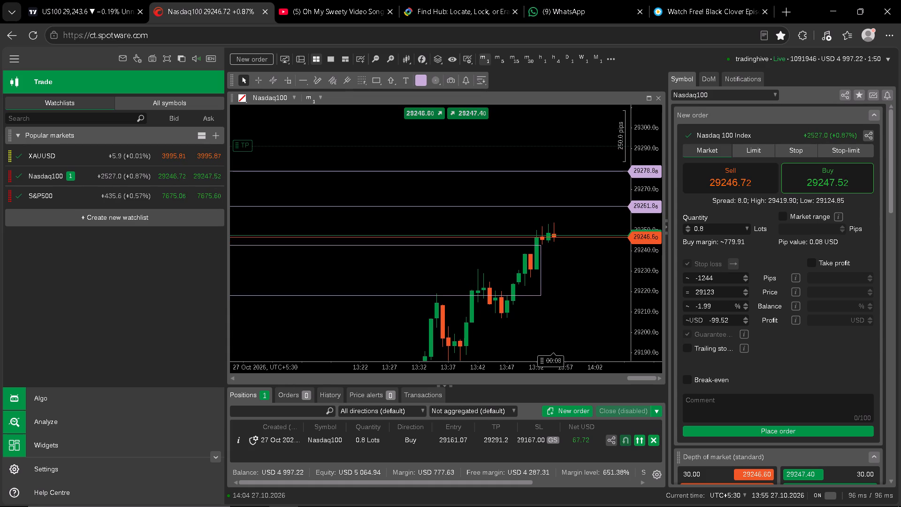
pyautogui.moveTo(607, 278); pyautogui.dragTo(602, 284)
pyautogui.moveTo(642, 287); pyautogui.dragTo(642, 279)
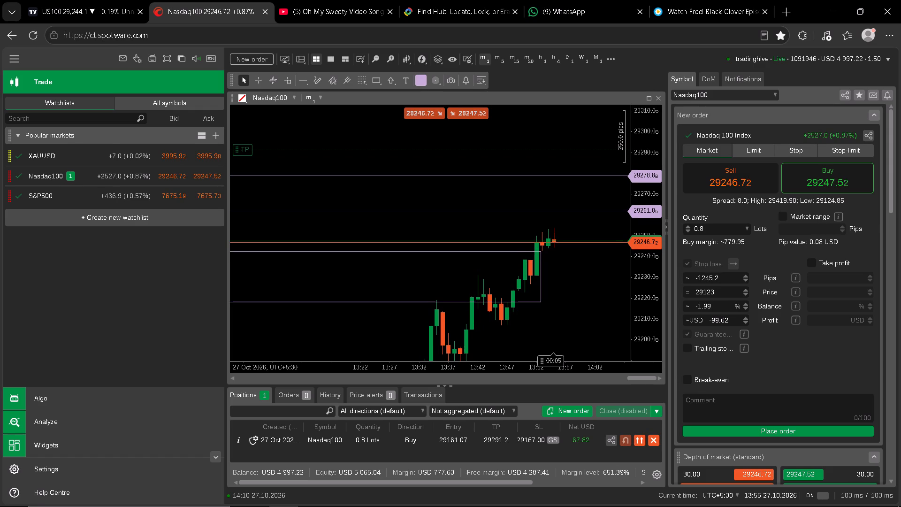
pyautogui.moveTo(642, 279); pyautogui.dragTo(642, 278)
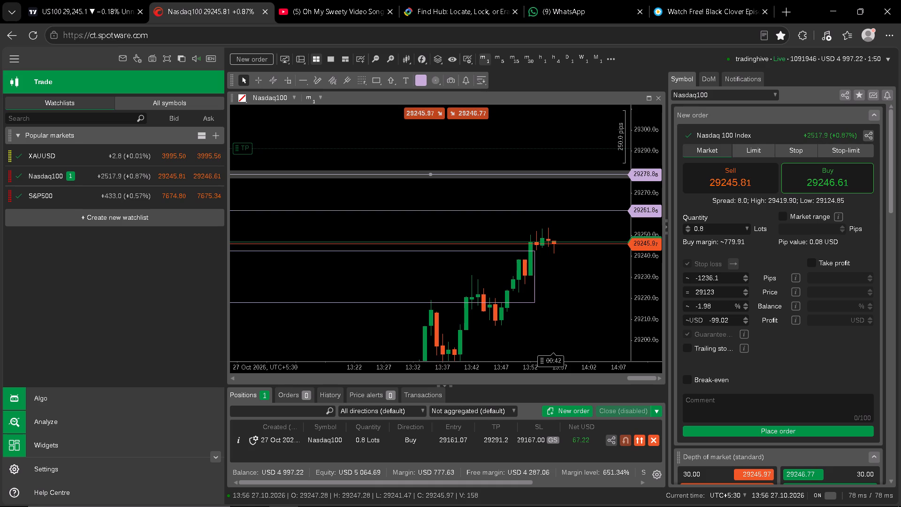
pyautogui.moveTo(552, 288); pyautogui.dragTo(555, 277)
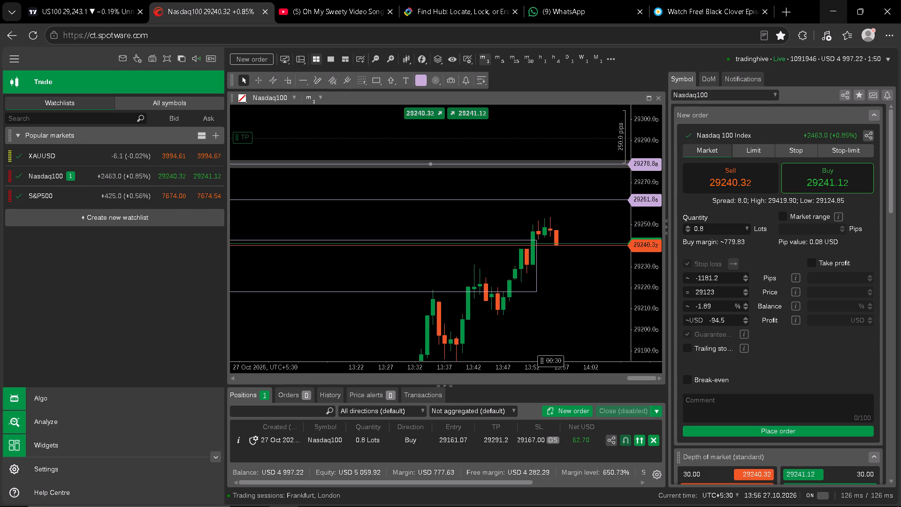
pyautogui.moveTo(597, 276); pyautogui.dragTo(588, 274)
pyautogui.moveTo(650, 278); pyautogui.dragTo(654, 244)
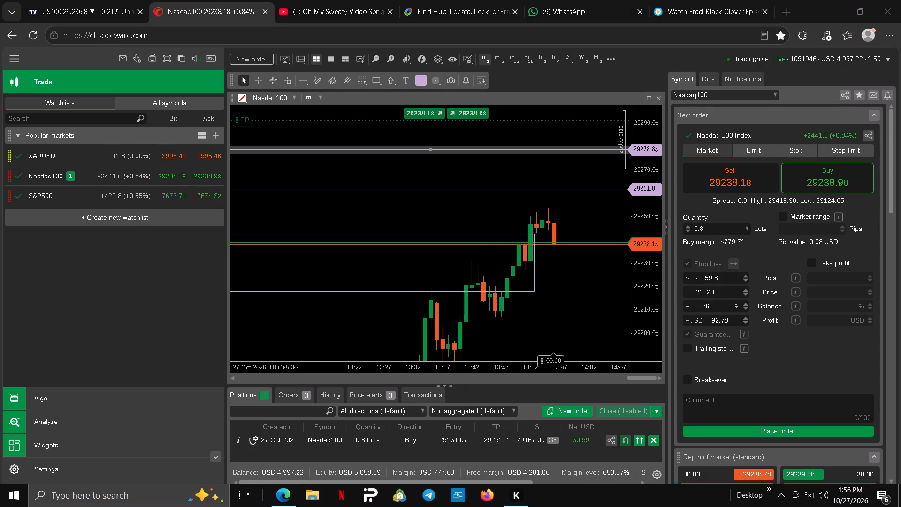
pyautogui.moveTo(565, 298); pyautogui.dragTo(559, 287)
pyautogui.click(559, 287)
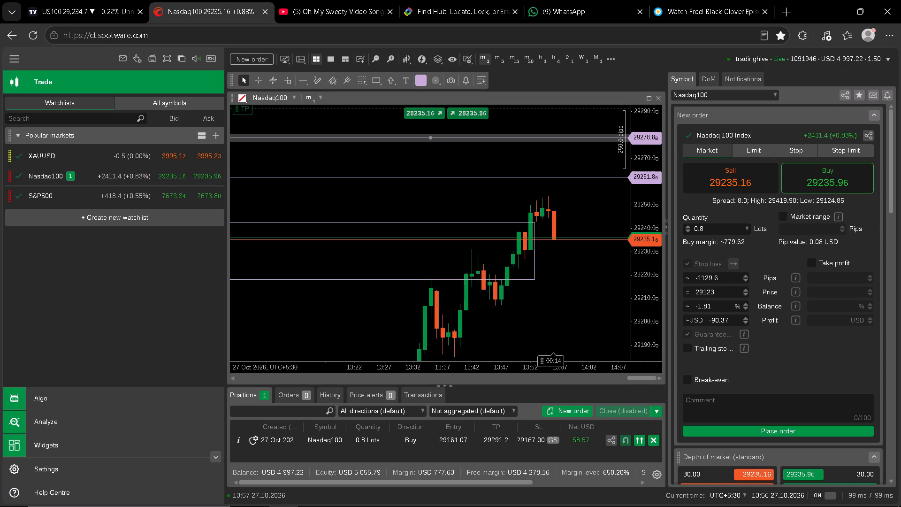
# On the Nasdaq100 5-minute chart, lower the horizontal level just above the rectangle zone to about 29250.67.
pyautogui.click(501, 61)
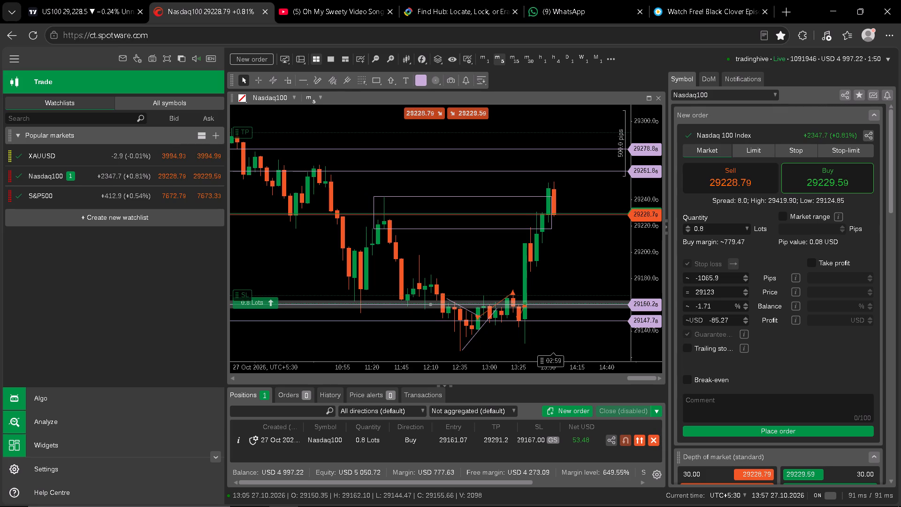
pyautogui.moveTo(453, 170); pyautogui.dragTo(454, 185)
pyautogui.click(644, 242)
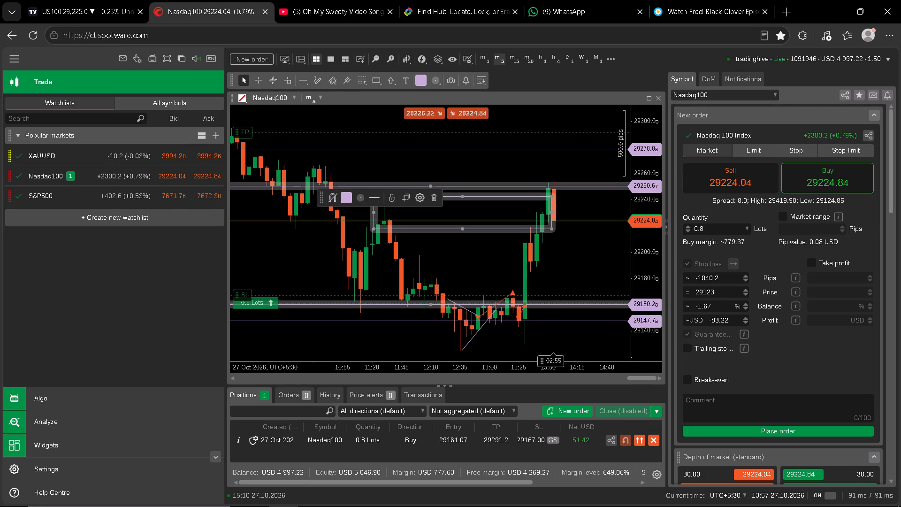
pyautogui.click(619, 253)
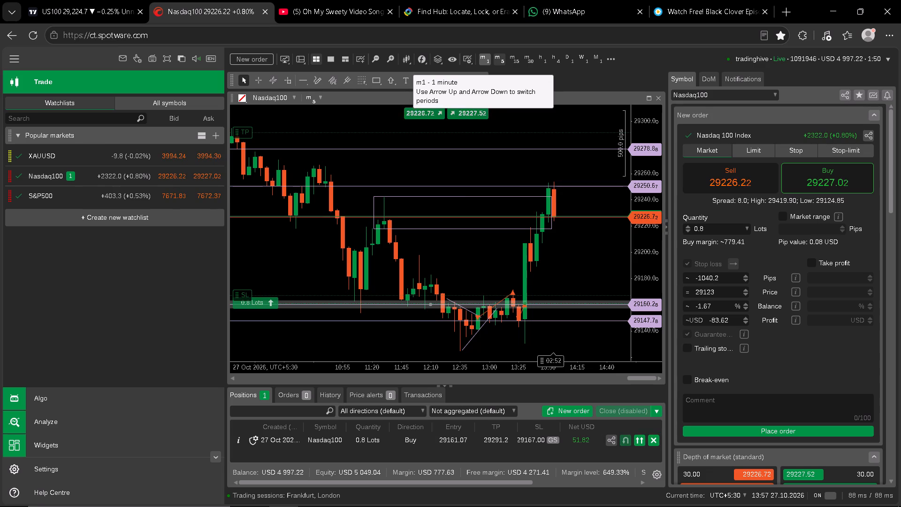
# Examine Nasdaq100 on the 1-minute chart, comparing the falling price with the horizontal levels, rectangle zone, entry and stop loss.
pyautogui.click(483, 56)
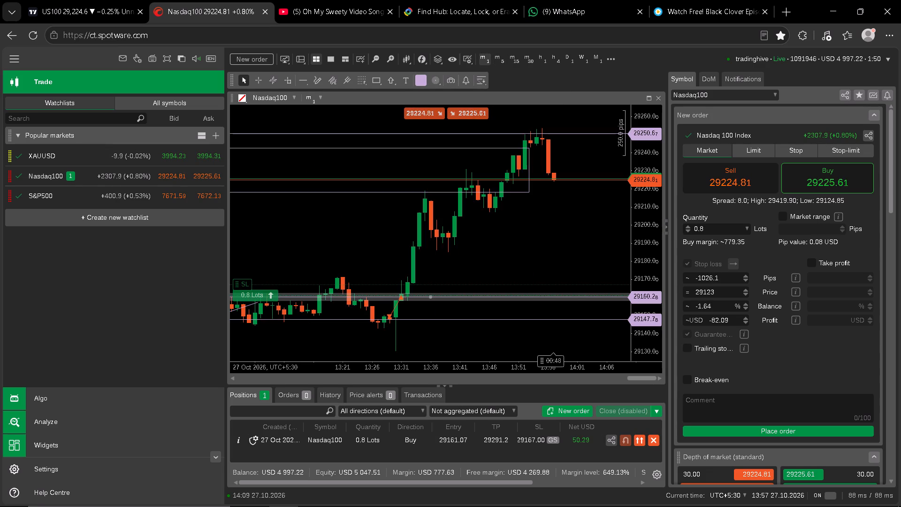
pyautogui.moveTo(647, 238); pyautogui.dragTo(643, 195)
pyautogui.moveTo(606, 222); pyautogui.dragTo(601, 244)
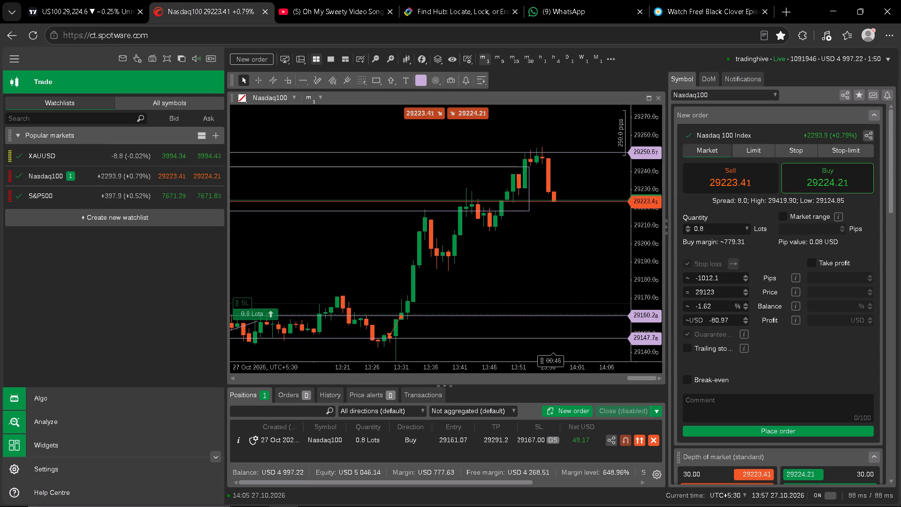
pyautogui.moveTo(650, 249); pyautogui.dragTo(649, 197)
pyautogui.moveTo(590, 170); pyautogui.dragTo(577, 213)
pyautogui.moveTo(645, 202); pyautogui.dragTo(645, 215)
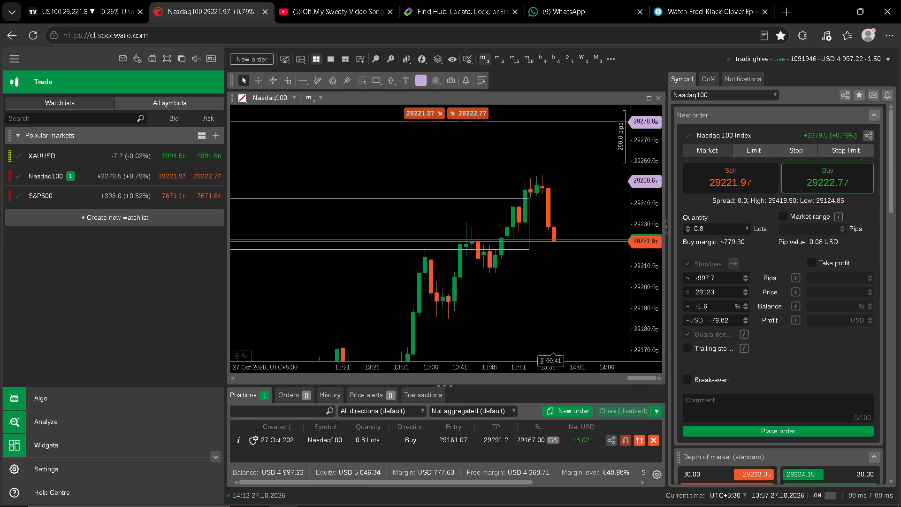
pyautogui.moveTo(645, 215); pyautogui.dragTo(644, 224)
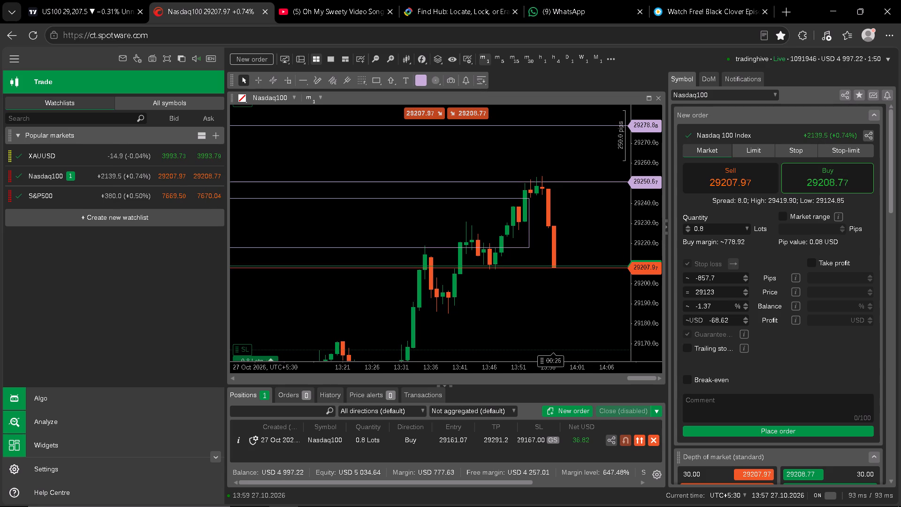
pyautogui.moveTo(553, 294); pyautogui.dragTo(557, 267)
pyautogui.moveTo(641, 215); pyautogui.dragTo(640, 225)
pyautogui.moveTo(589, 208); pyautogui.dragTo(582, 215)
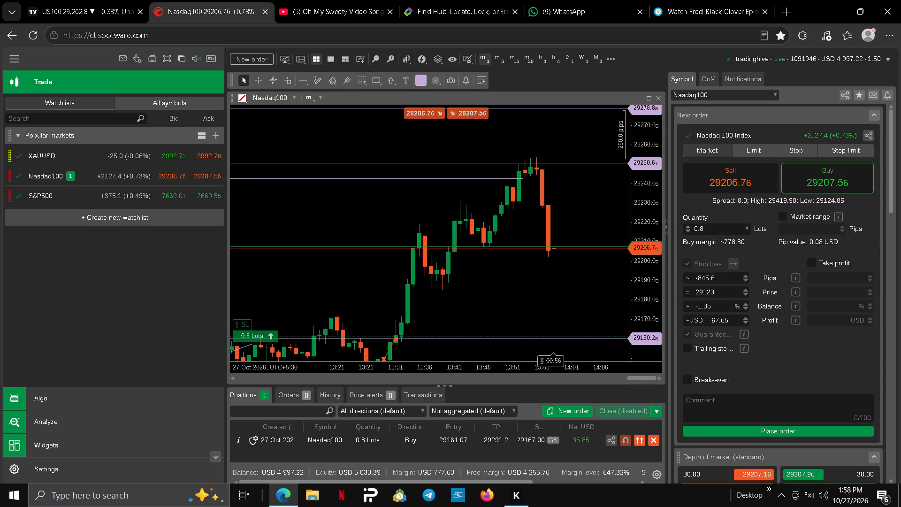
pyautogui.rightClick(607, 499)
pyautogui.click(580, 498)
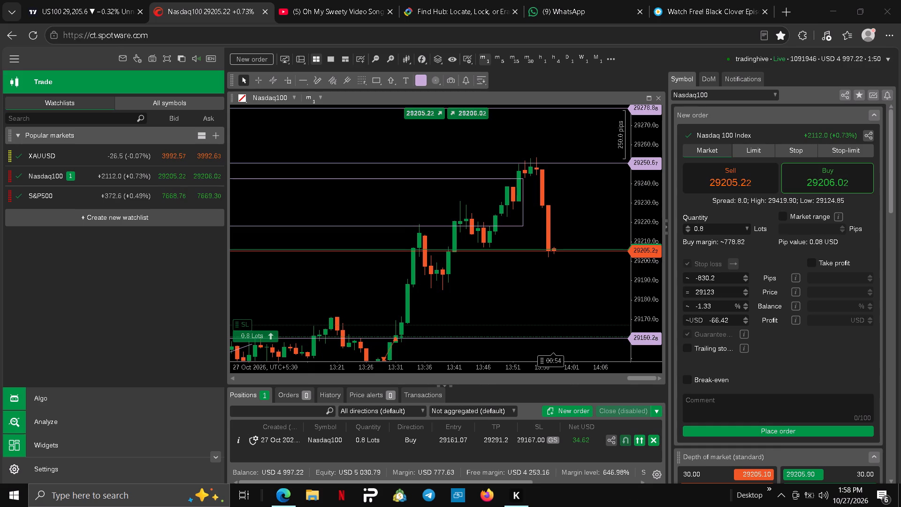